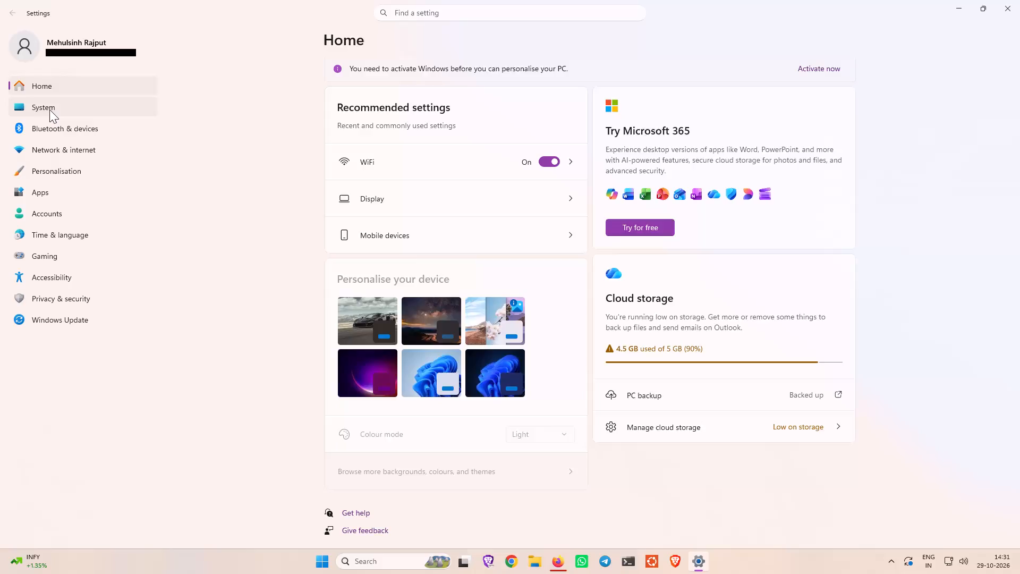
# Open the system's Storage settings, review the C: drive usage breakdown and storage management options, and close Settings.
pyautogui.click(49, 109)
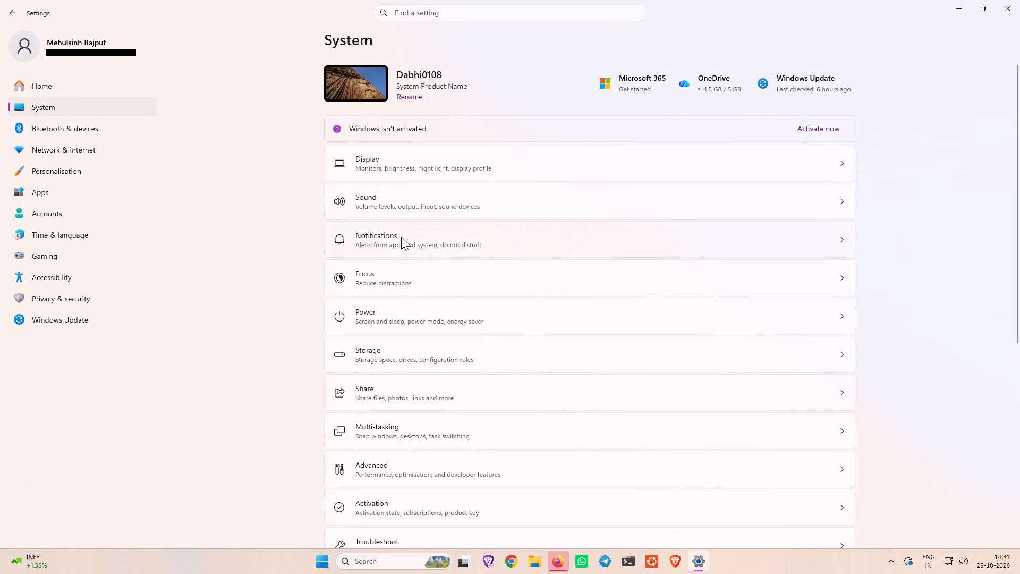
pyautogui.scroll(-2, 396, 271)
pyautogui.click(498, 210)
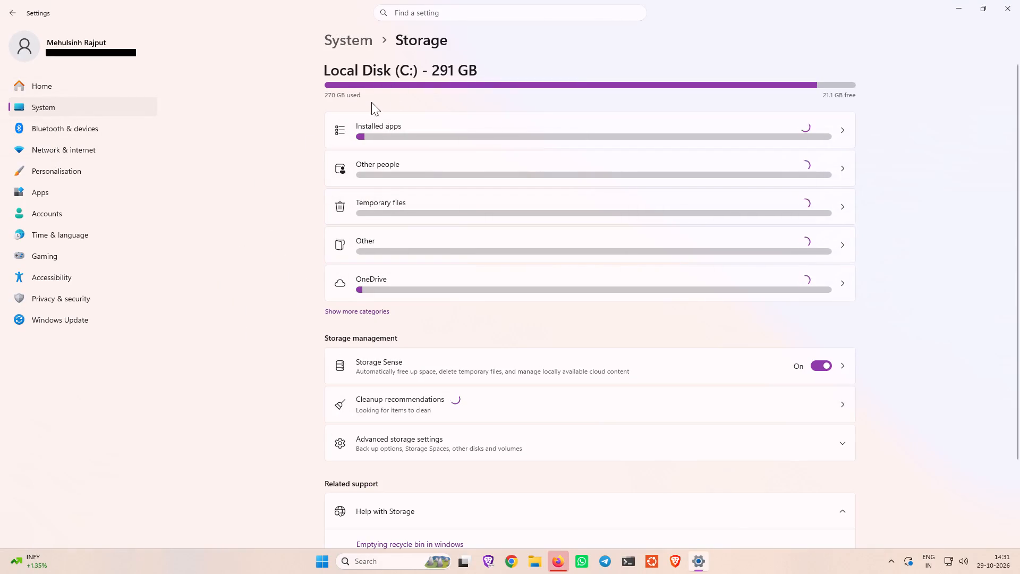
pyautogui.scroll(-5, 345, 155)
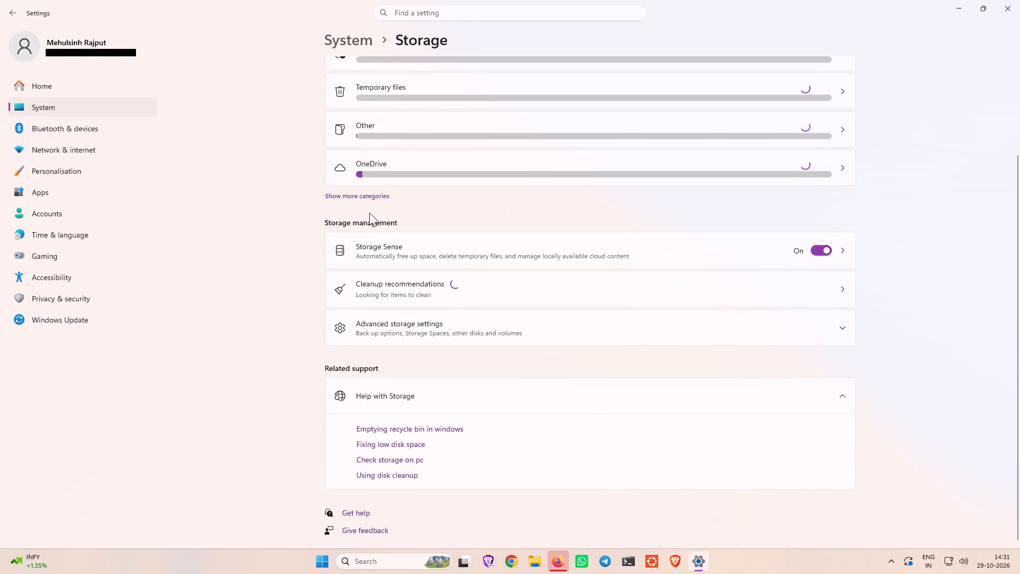
pyautogui.scroll(-2, 369, 213)
pyautogui.scroll(8, 374, 250)
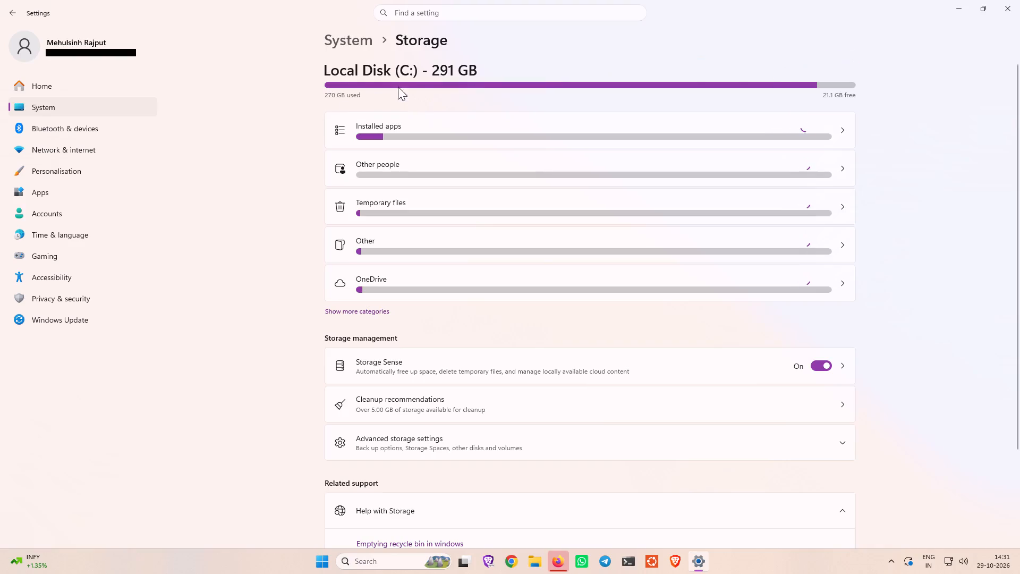
pyautogui.click(1015, 3)
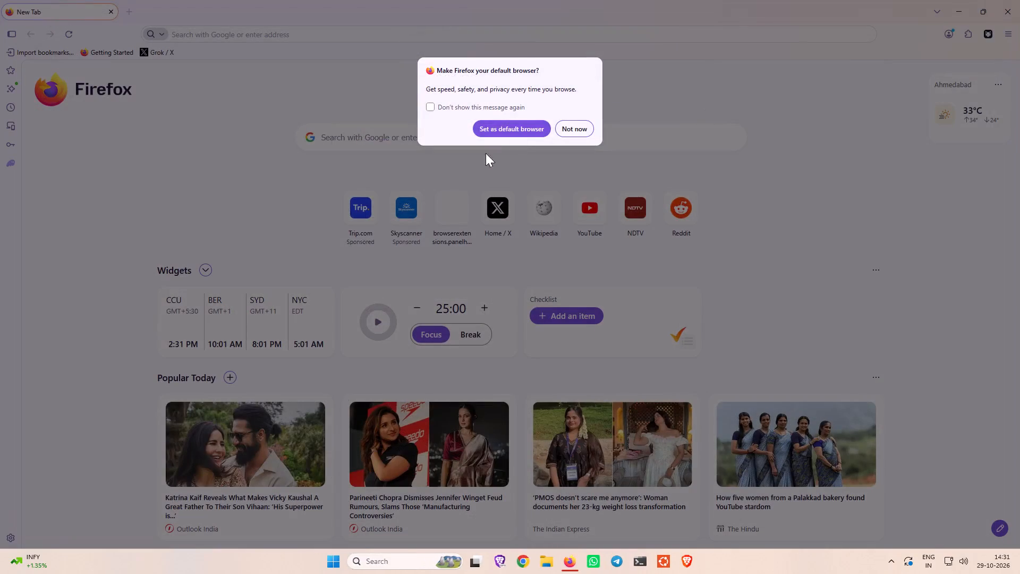
# Decline making Firefox the default browser and close the Firefox window.
pyautogui.click(573, 131)
pyautogui.click(1008, 15)
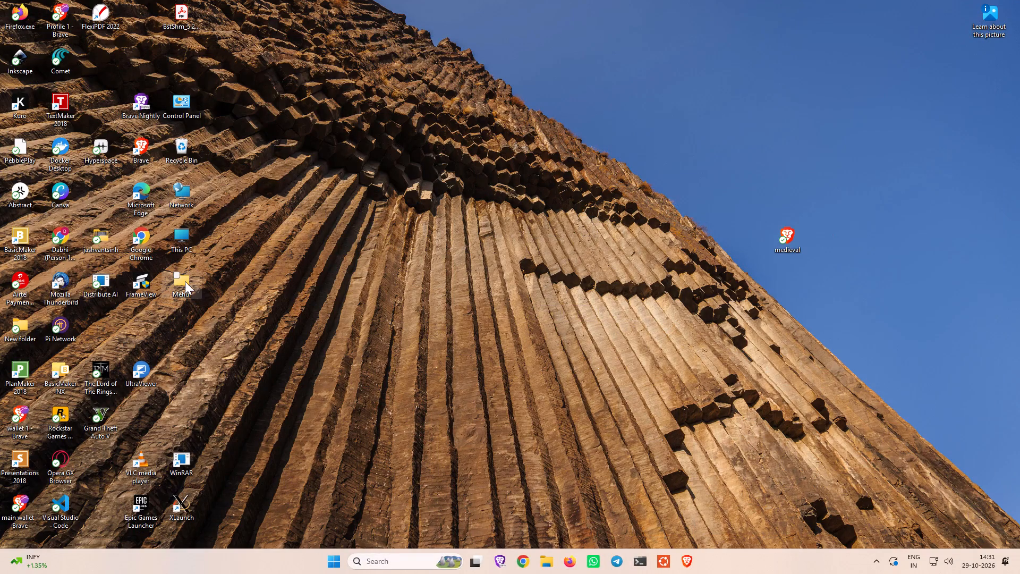
pyautogui.doubleClick(545, 560)
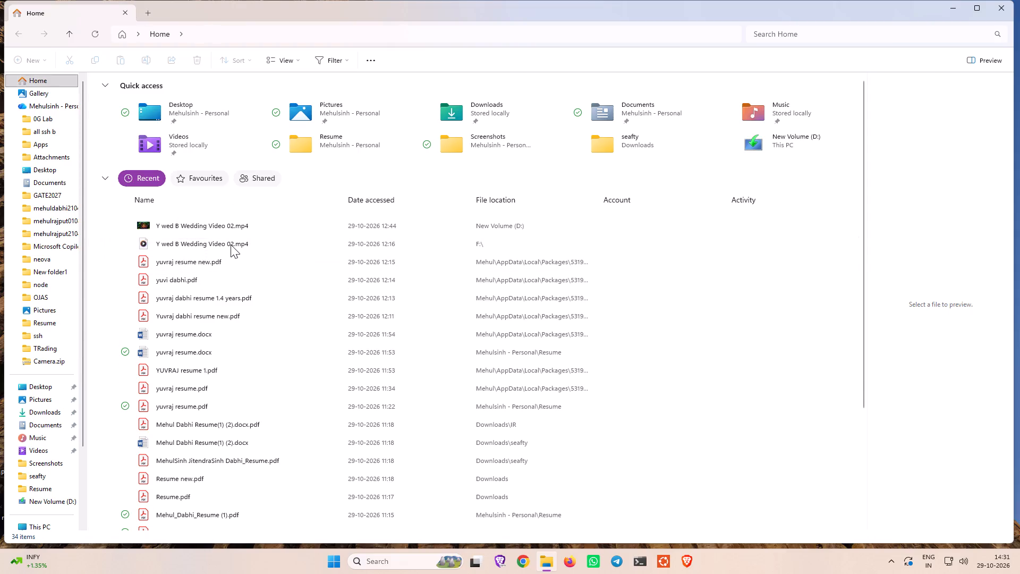
pyautogui.scroll(-6, 230, 246)
pyautogui.scroll(-5, 73, 344)
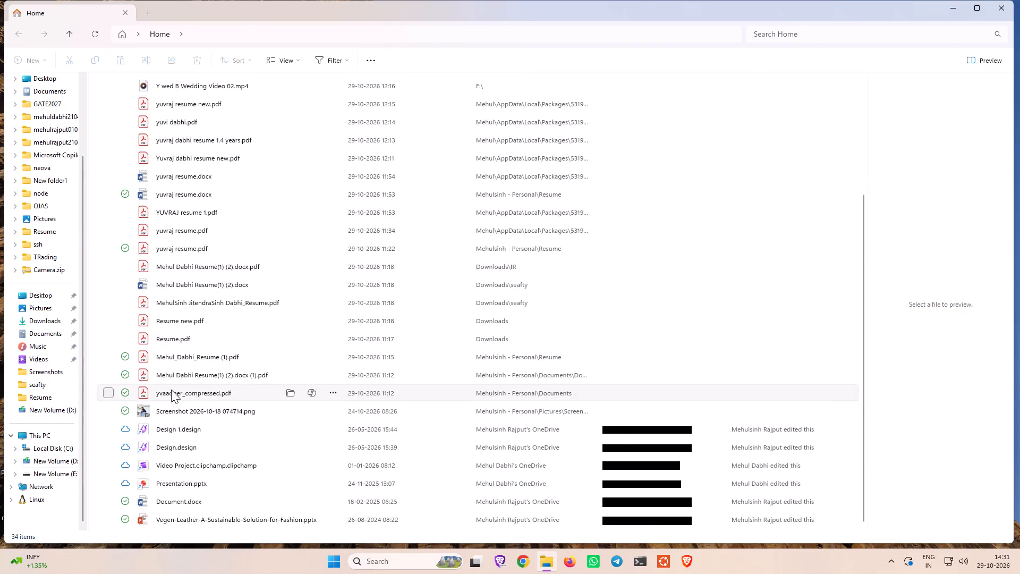
pyautogui.scroll(7, 171, 389)
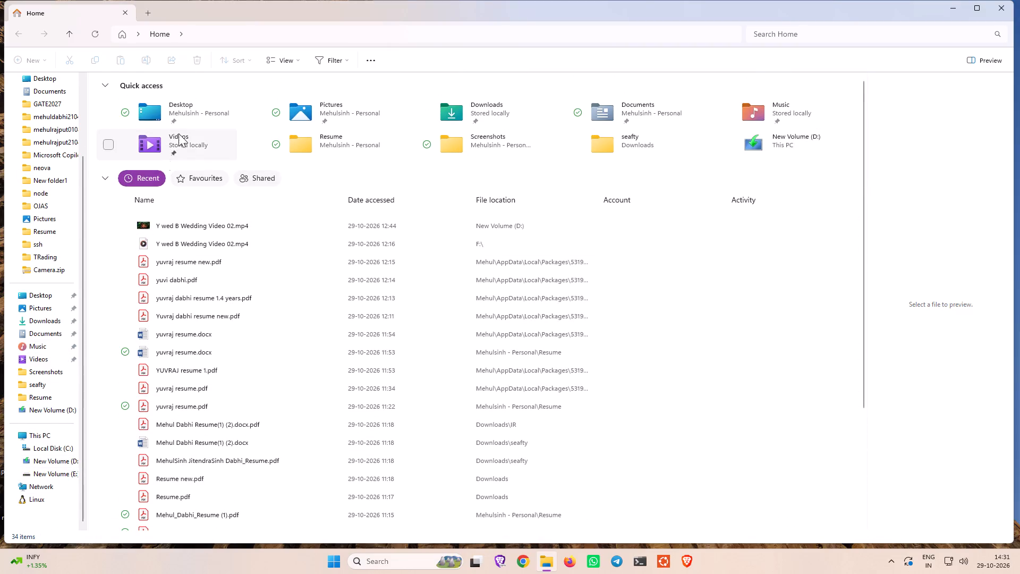
pyautogui.click(180, 145)
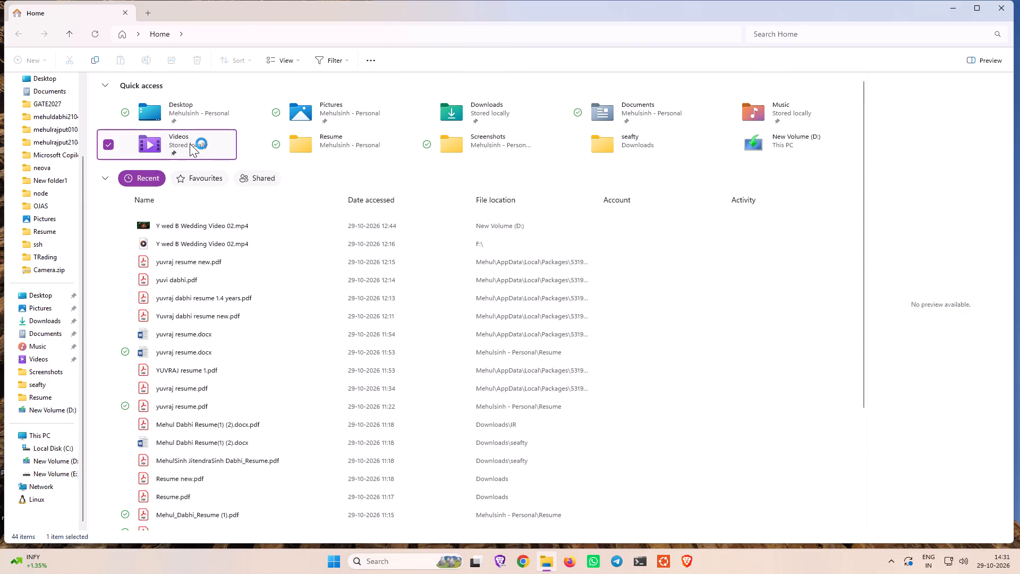
pyautogui.doubleClick(190, 143)
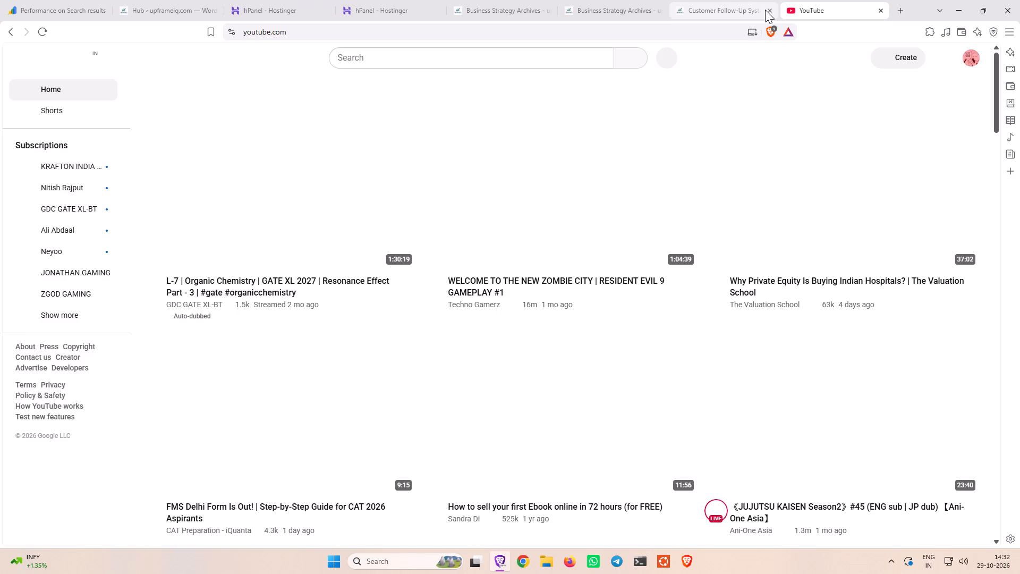
pyautogui.click(765, 10)
pyautogui.click(878, 9)
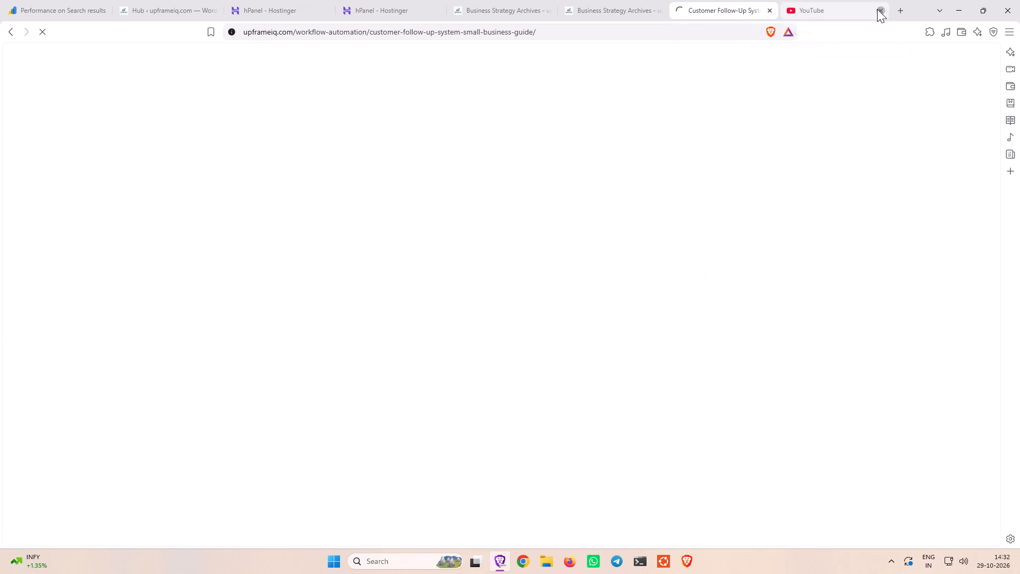
# Skim the Customer Follow-Up System article on upframeiq.com.
pyautogui.scroll(5, 378, 173)
pyautogui.scroll(-5, 379, 173)
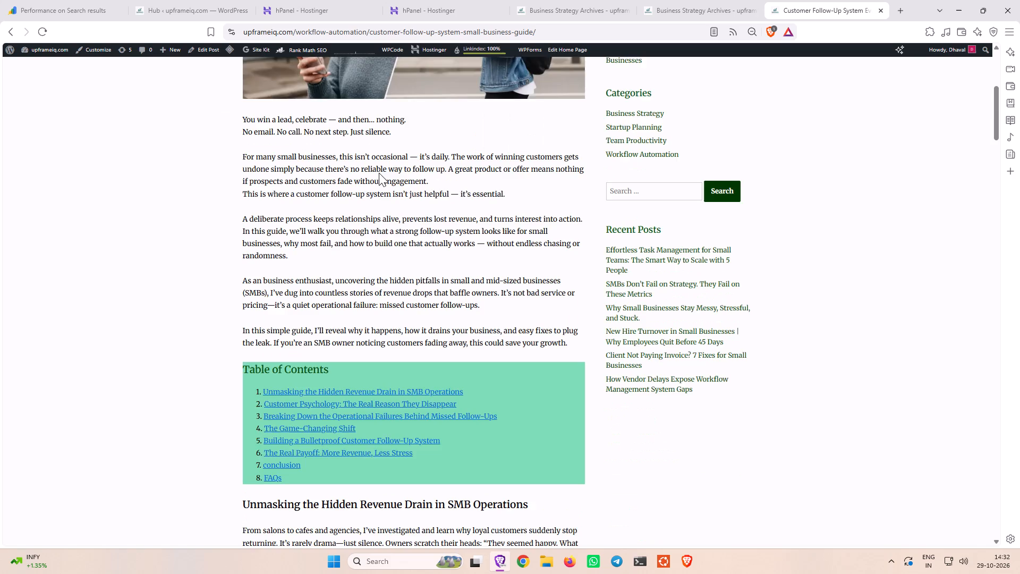
pyautogui.scroll(-16, 379, 173)
# Bring up the Search Console performance report for upframeiq.com and reload the page.
pyautogui.click(549, 10)
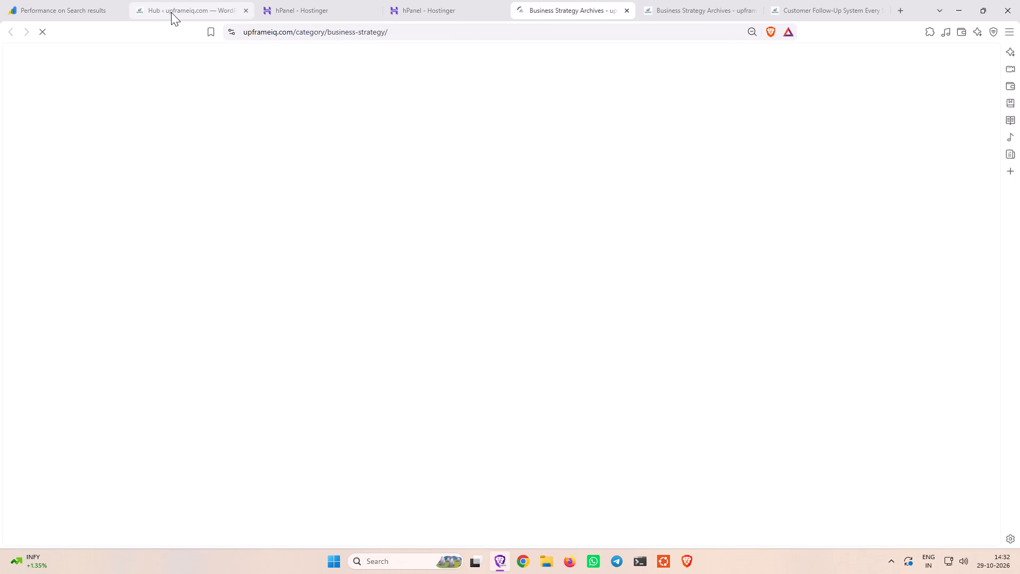
pyautogui.click(80, 7)
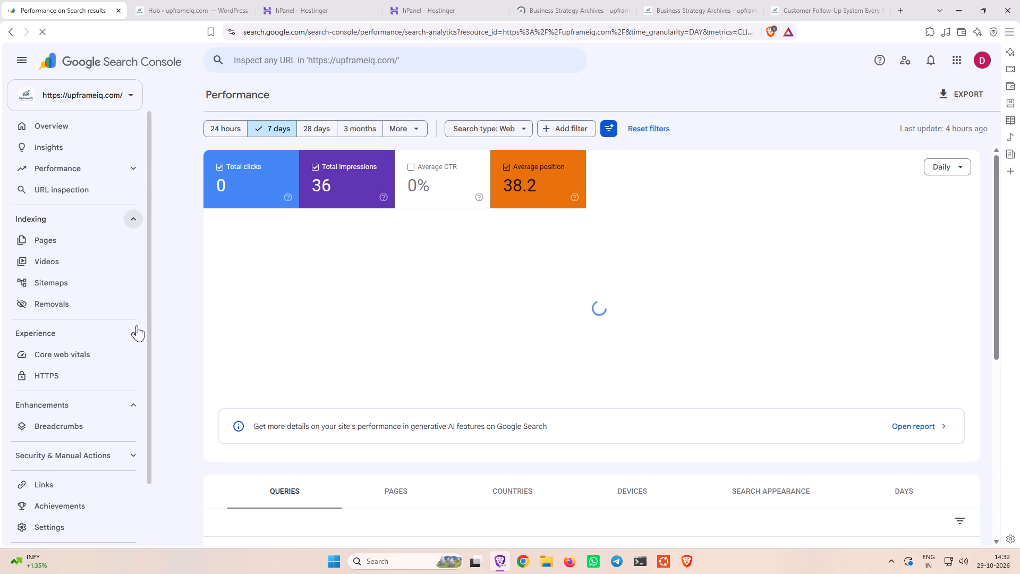
pyautogui.rightClick(235, 283)
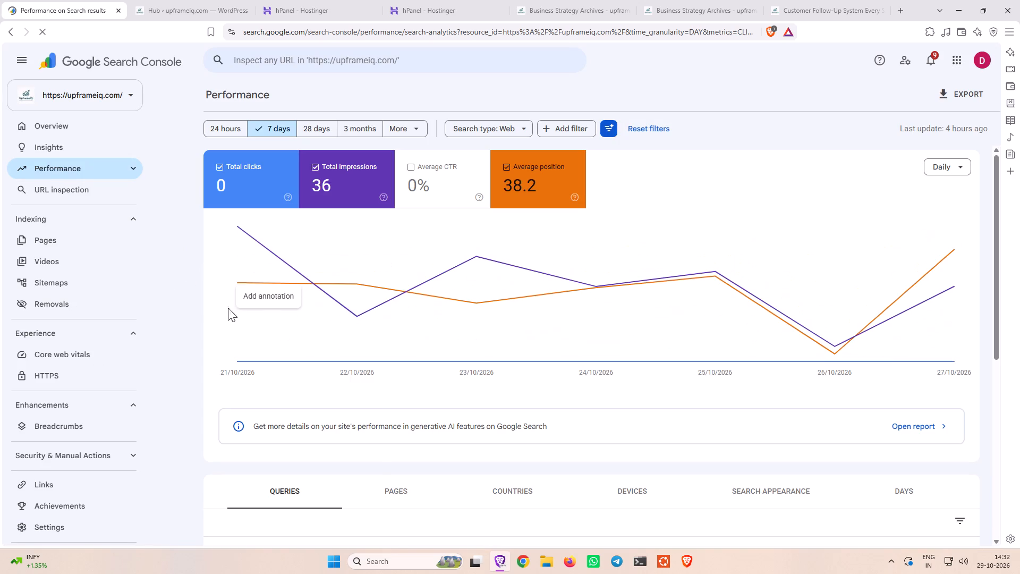
pyautogui.rightClick(197, 293)
pyautogui.click(232, 335)
pyautogui.rightClick(198, 314)
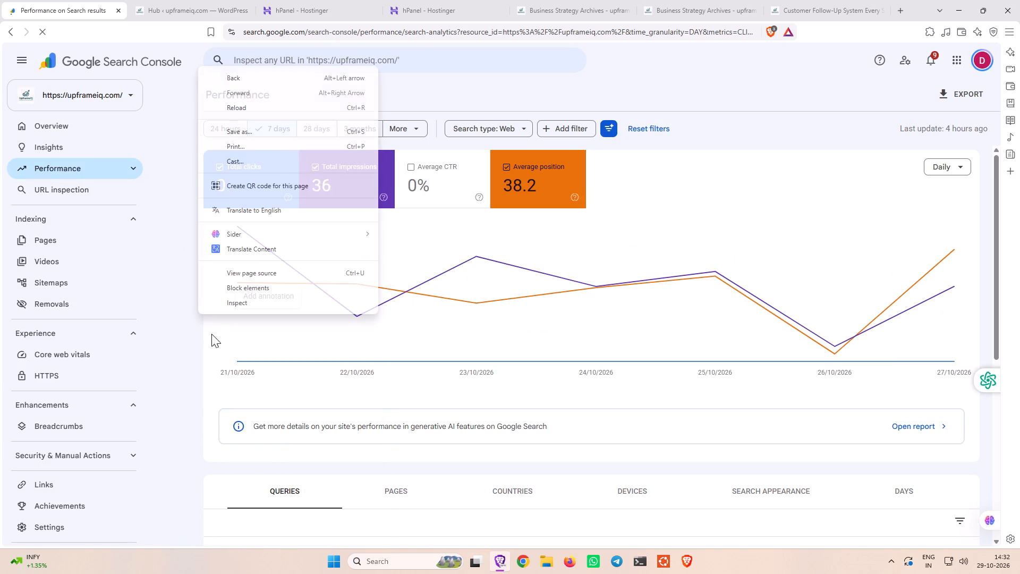
pyautogui.click(253, 112)
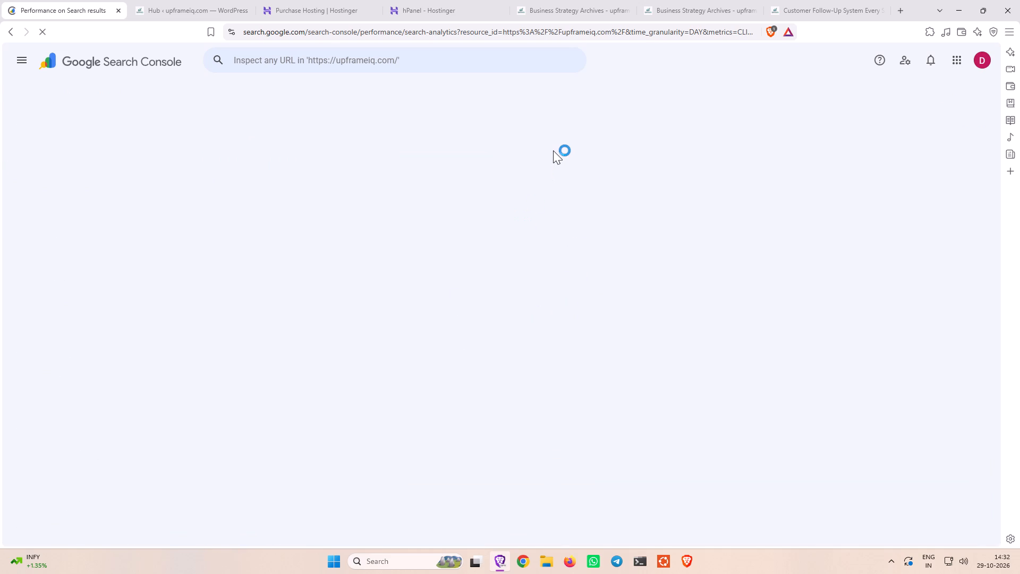
# Show the performance report for the last 24 hours and examine its chart and the top pages breakdown.
pyautogui.click(232, 130)
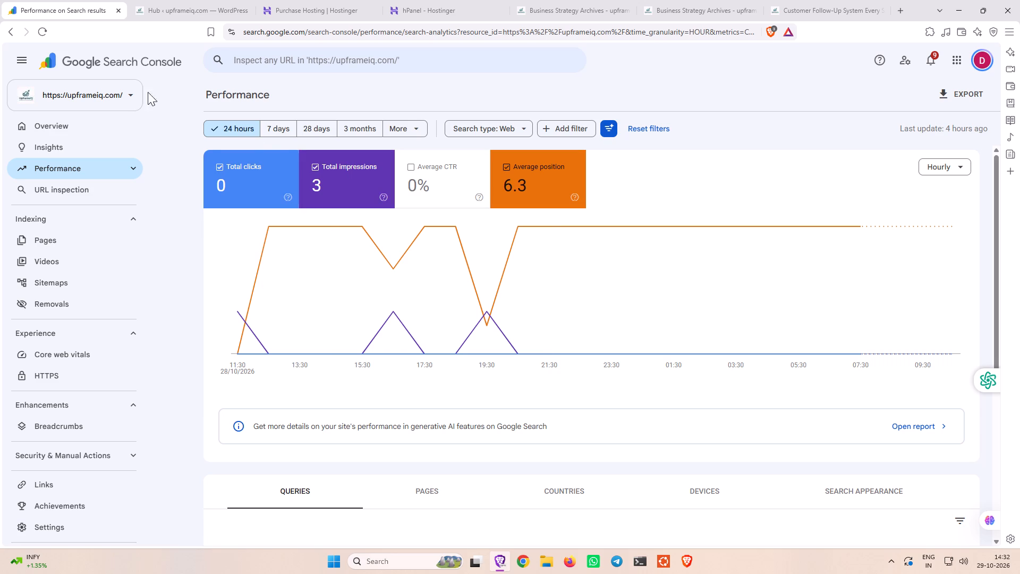
pyautogui.scroll(-6, 420, 389)
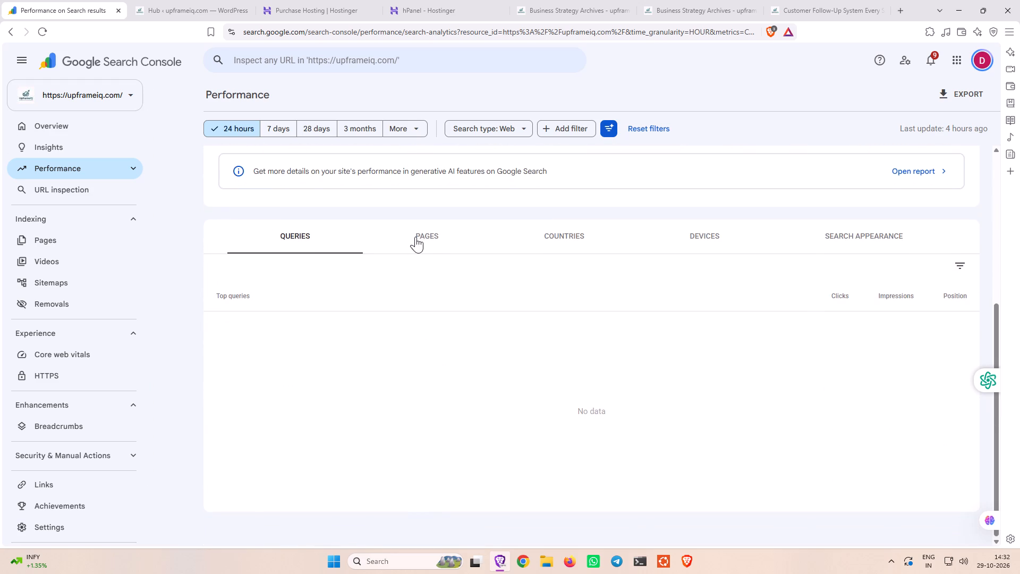
pyautogui.click(415, 237)
pyautogui.scroll(3, 349, 381)
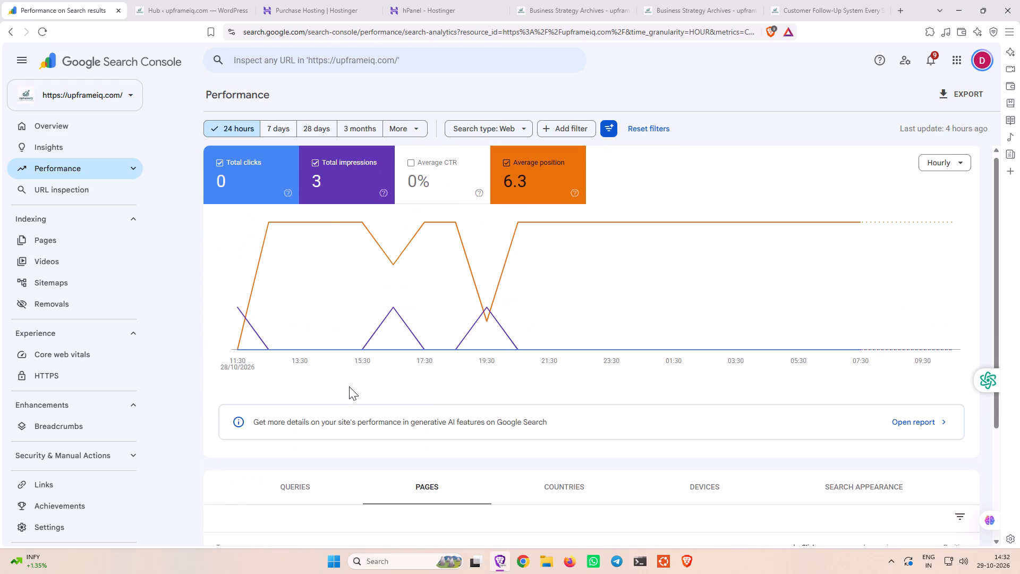
pyautogui.scroll(-4, 375, 346)
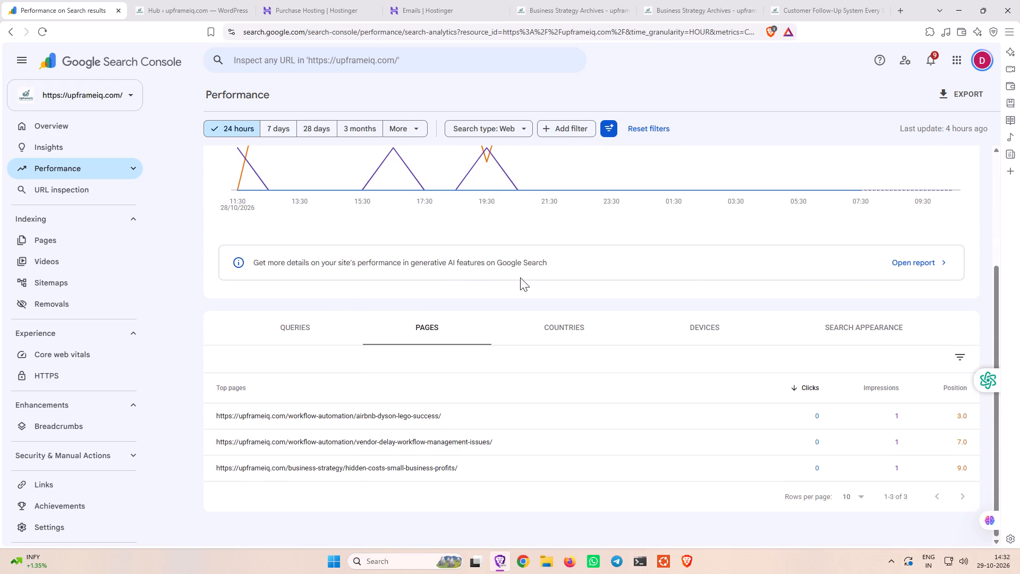
pyautogui.scroll(3, 820, 331)
pyautogui.scroll(-3, 813, 345)
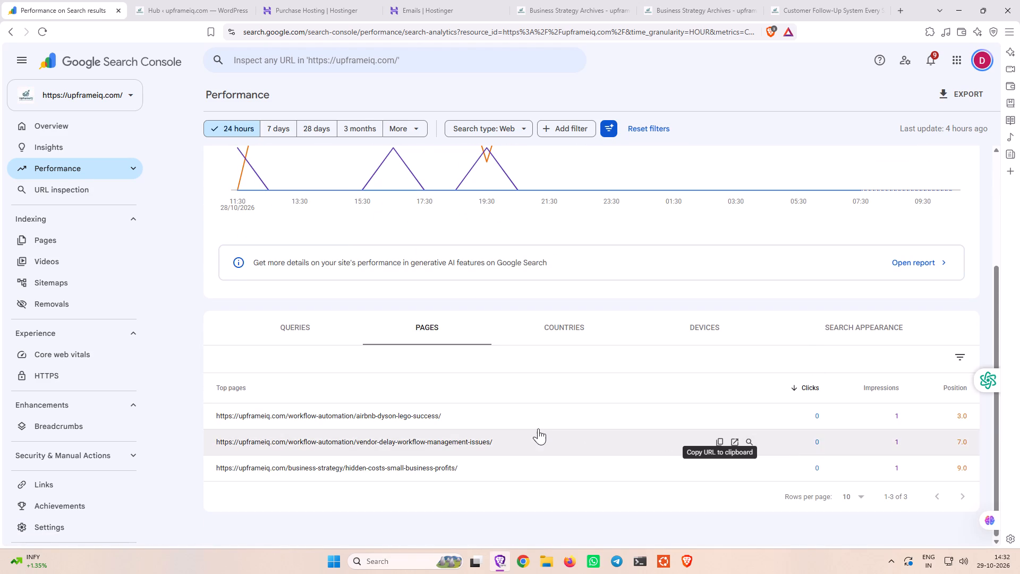
pyautogui.scroll(5, 538, 428)
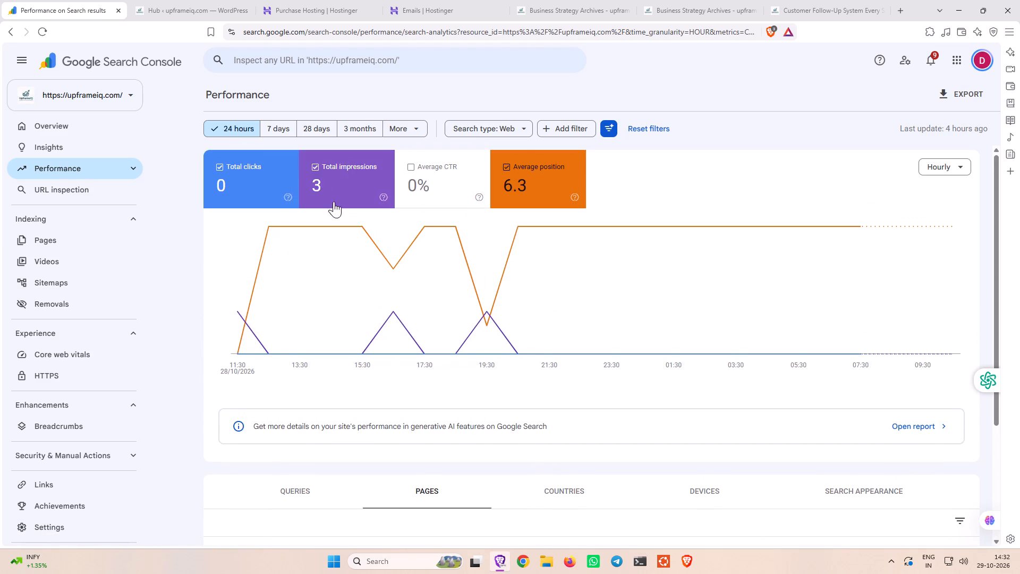
# Show the performance report for the last 7 days and examine impressions and positions of the top pages.
pyautogui.click(280, 130)
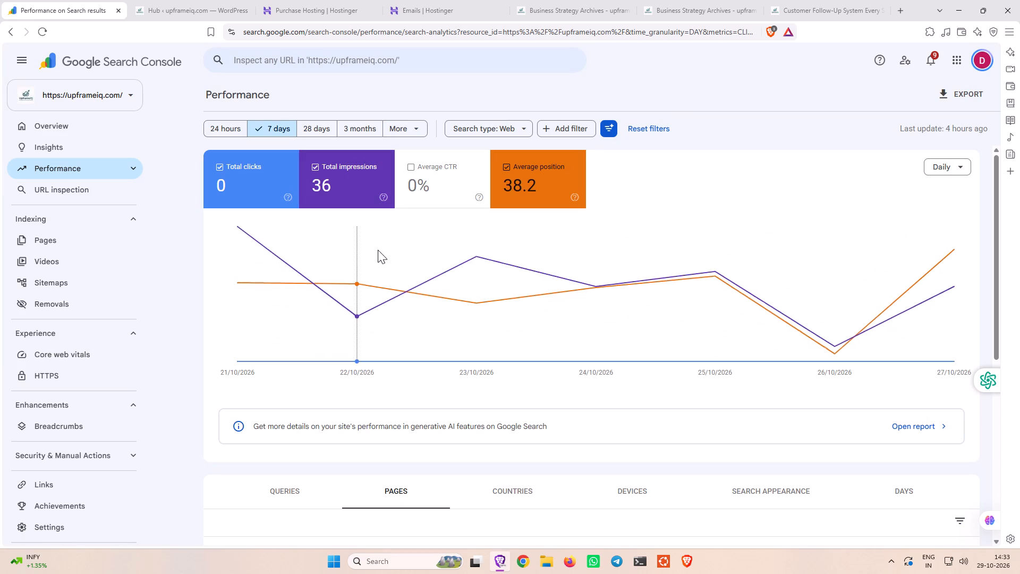
pyautogui.scroll(-4, 388, 246)
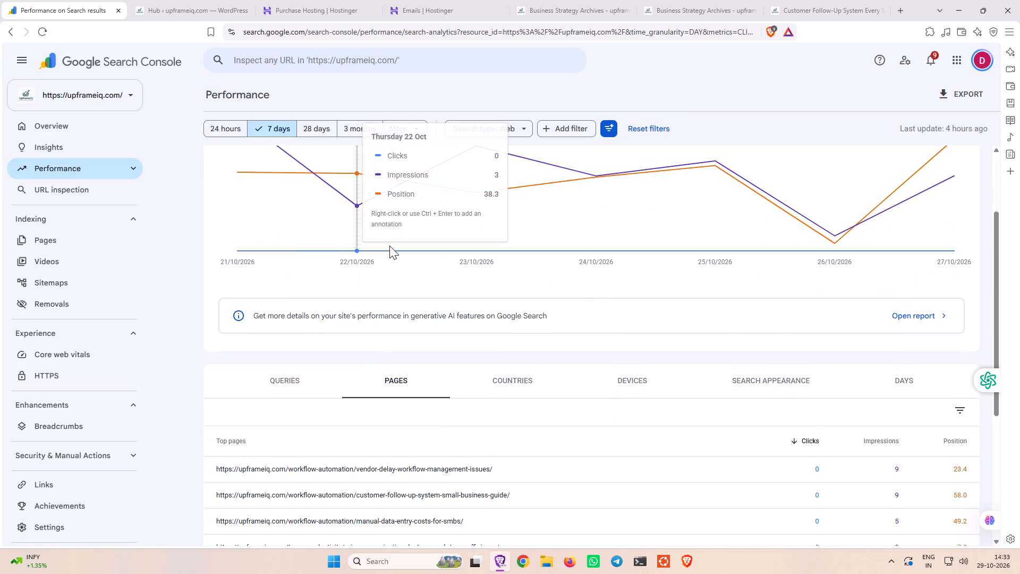
pyautogui.scroll(-5, 389, 246)
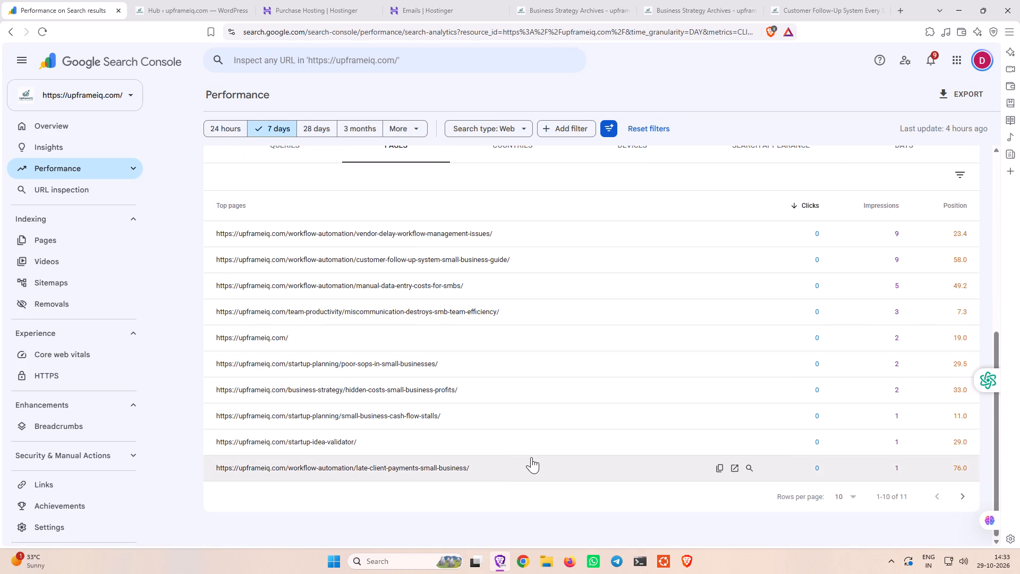
pyautogui.scroll(9, 531, 457)
pyautogui.scroll(4, 450, 378)
pyautogui.scroll(-4, 450, 378)
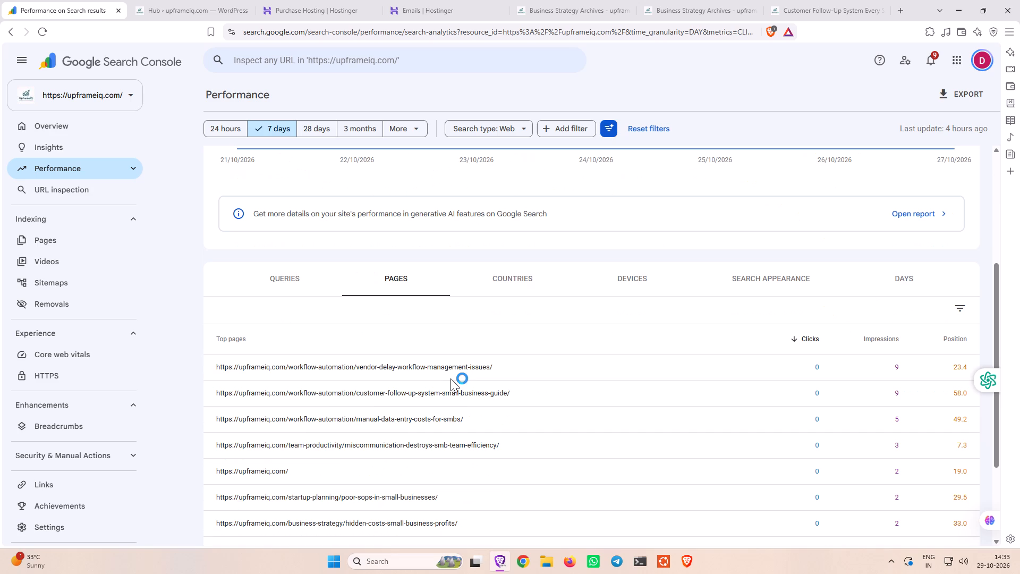
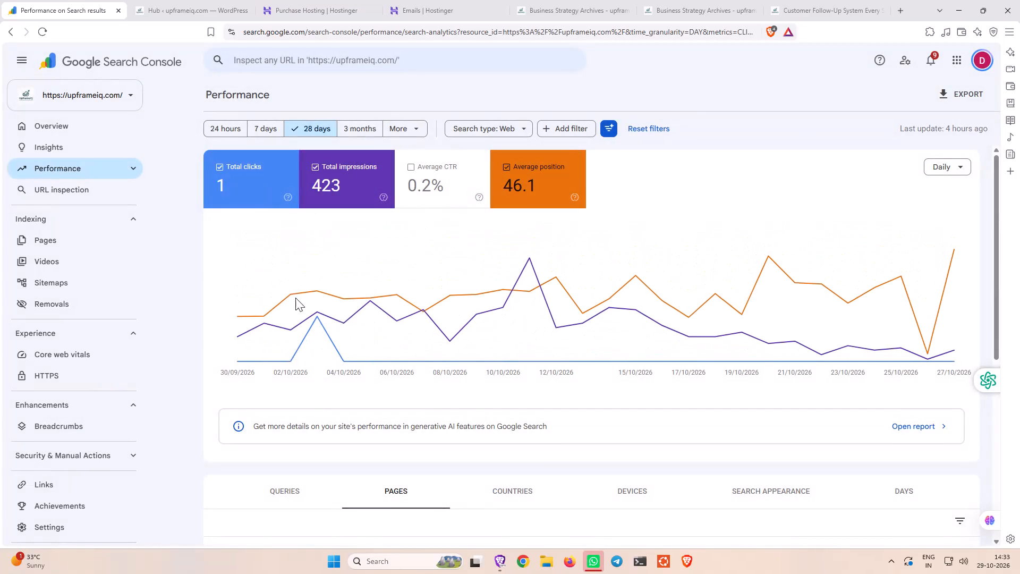
# Examine the 28-day performance chart and the clicks, impressions and positions of the top pages.
pyautogui.scroll(-6, 522, 306)
pyautogui.scroll(2, 520, 318)
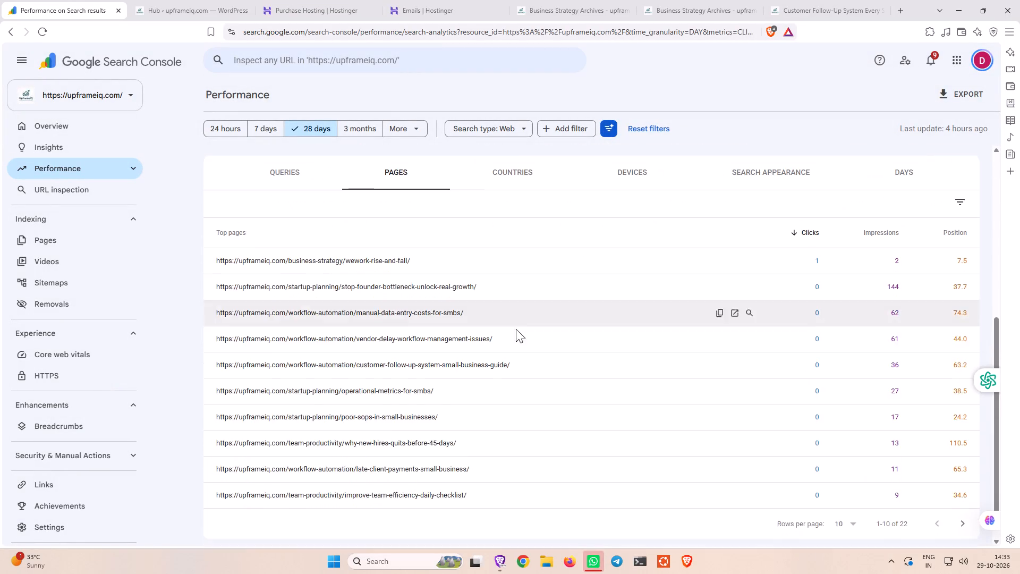
pyautogui.scroll(4, 516, 329)
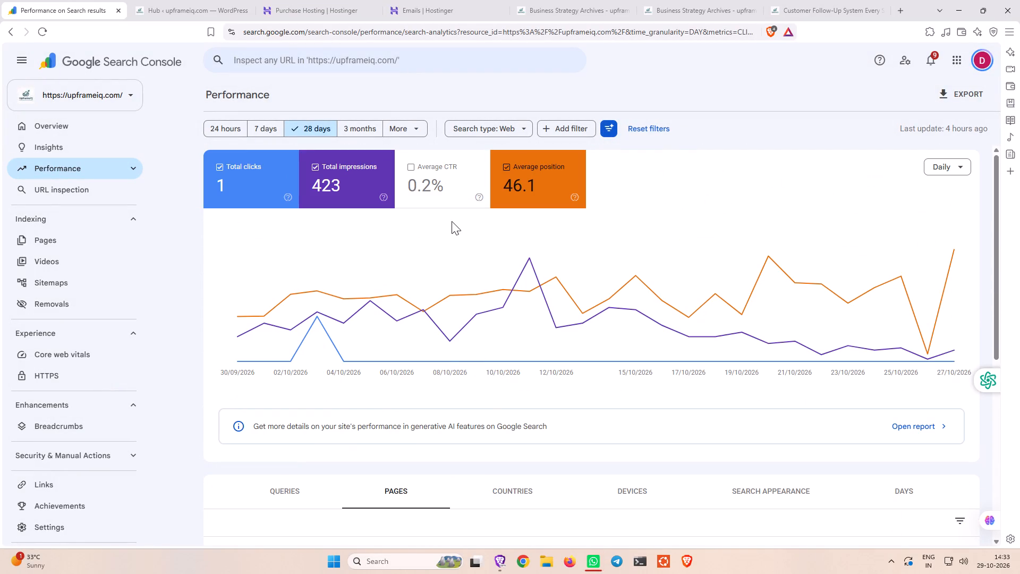
pyautogui.scroll(-2, 456, 227)
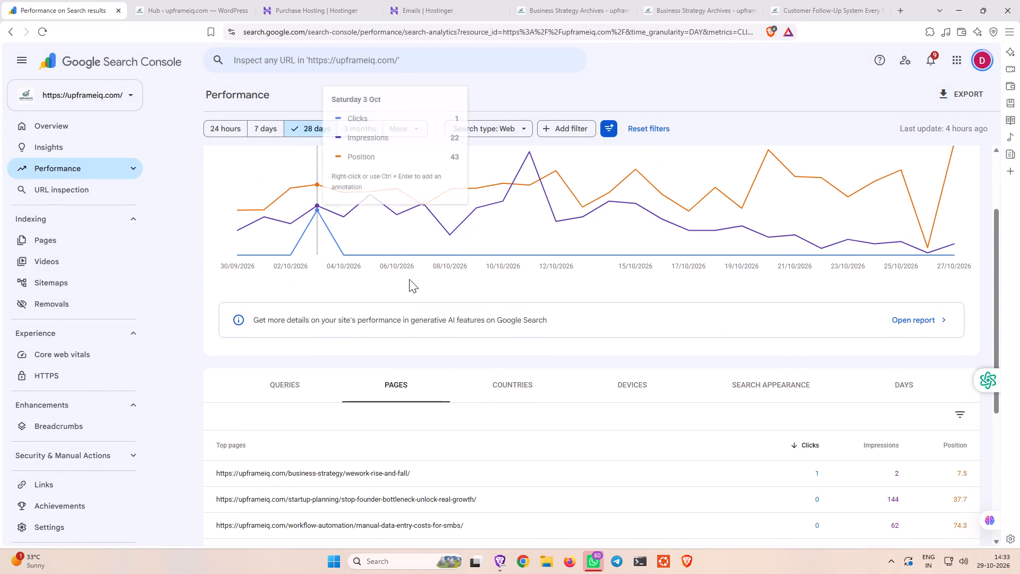
pyautogui.scroll(-3, 471, 301)
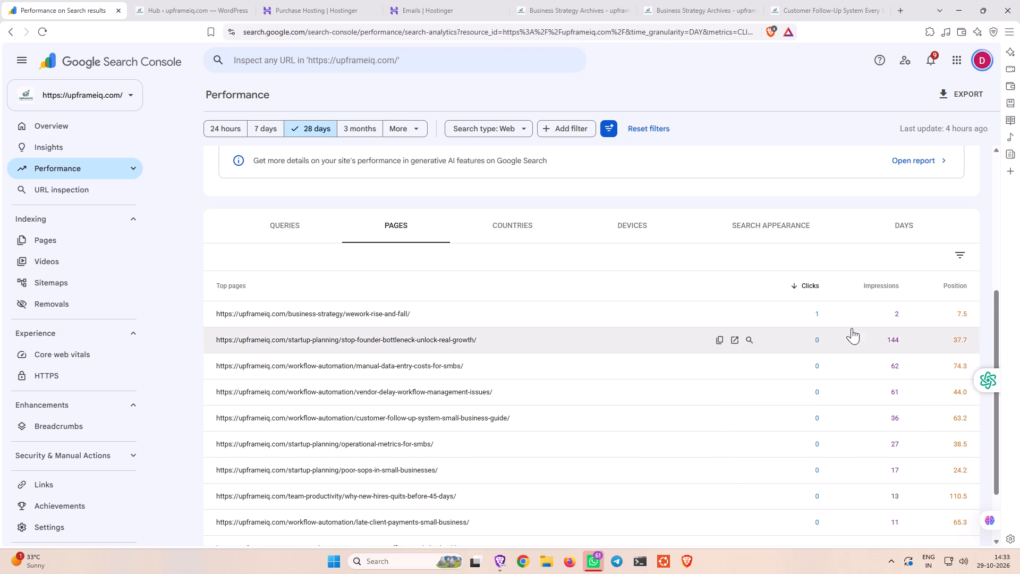
pyautogui.scroll(-9, 817, 471)
pyautogui.scroll(5, 606, 263)
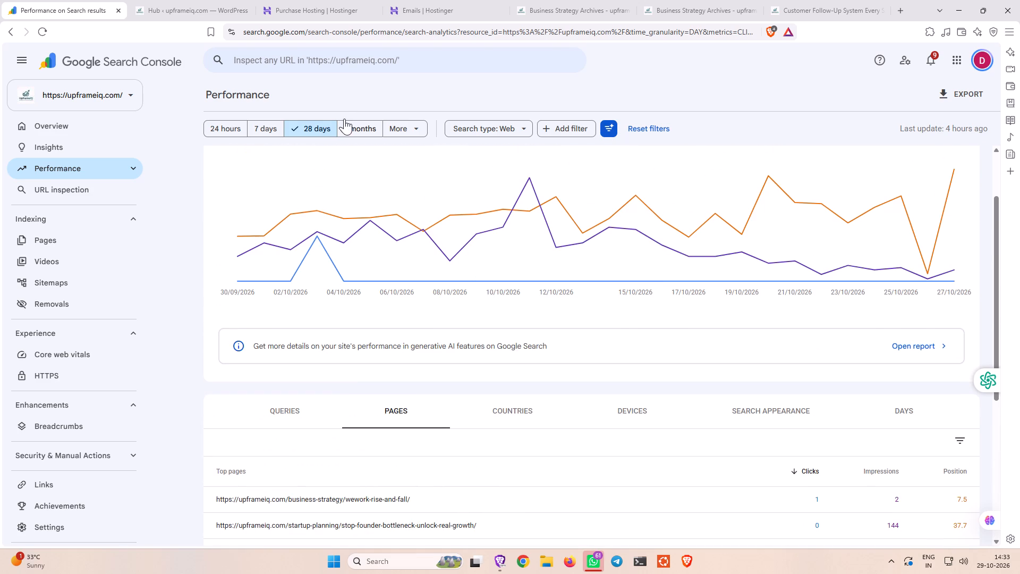
# Show the performance report for the last 3 months and examine the first three pages of the top pages list.
pyautogui.click(345, 120)
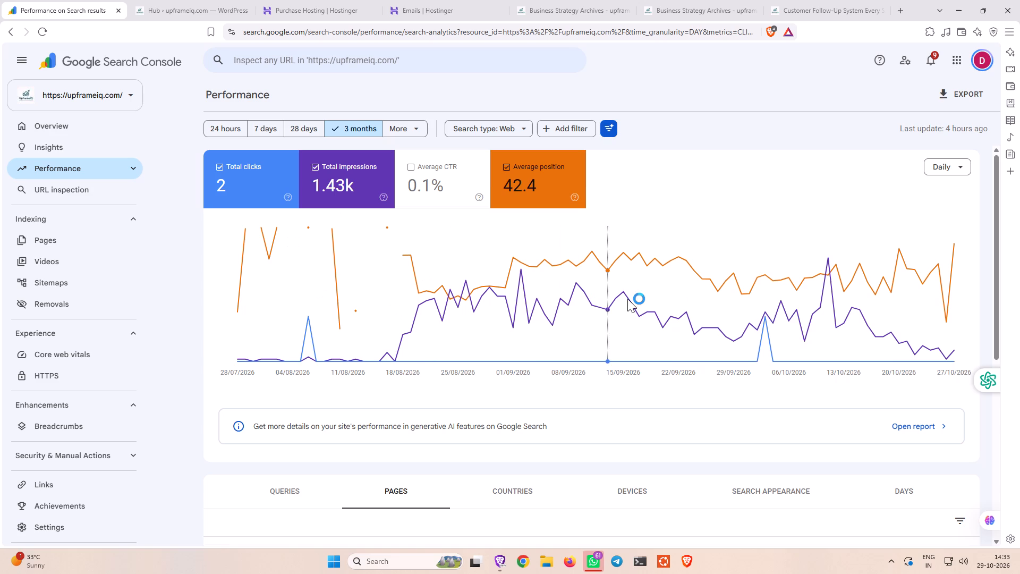
pyautogui.scroll(-4, 717, 429)
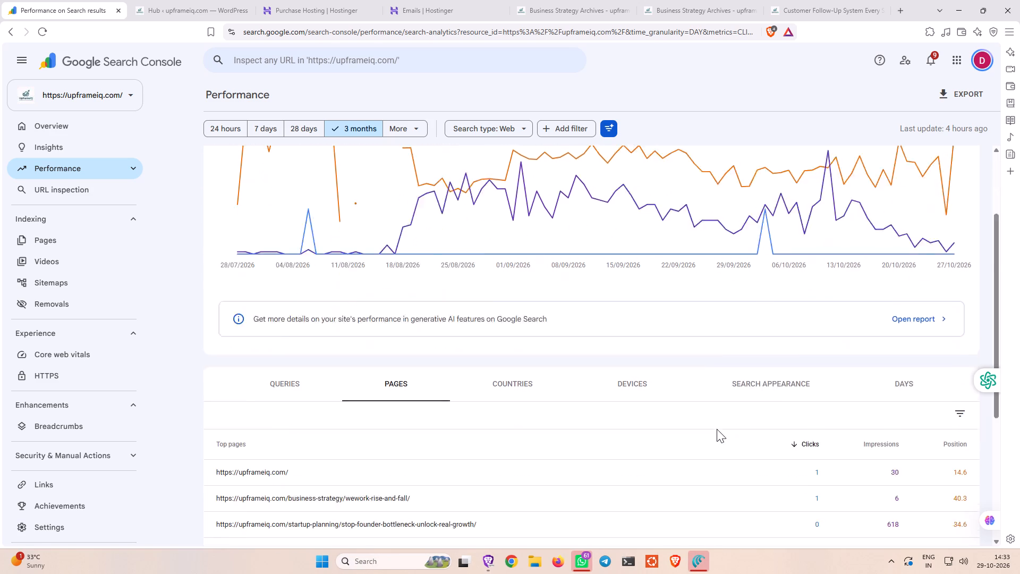
pyautogui.scroll(-1, 828, 384)
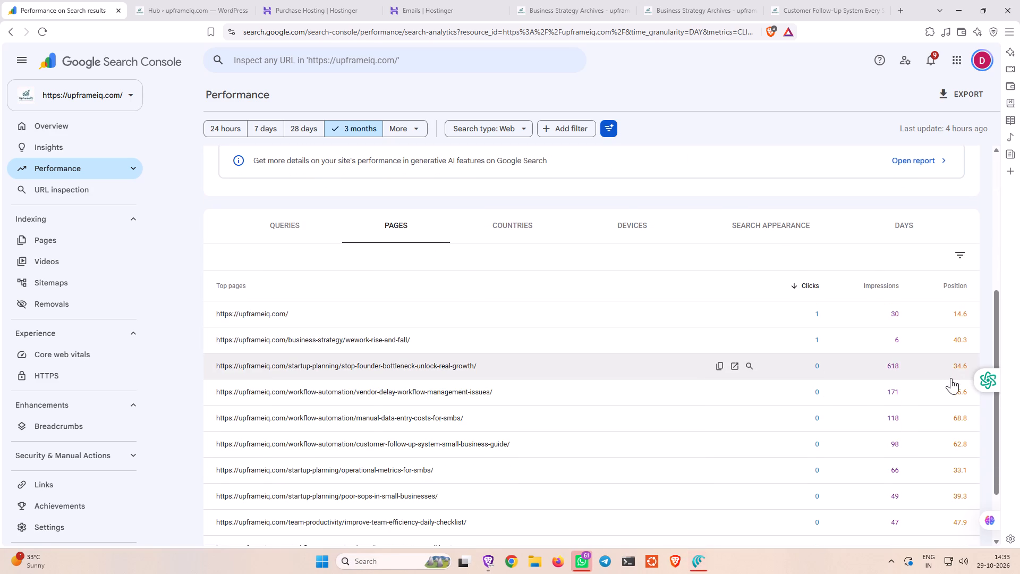
pyautogui.scroll(-2, 936, 378)
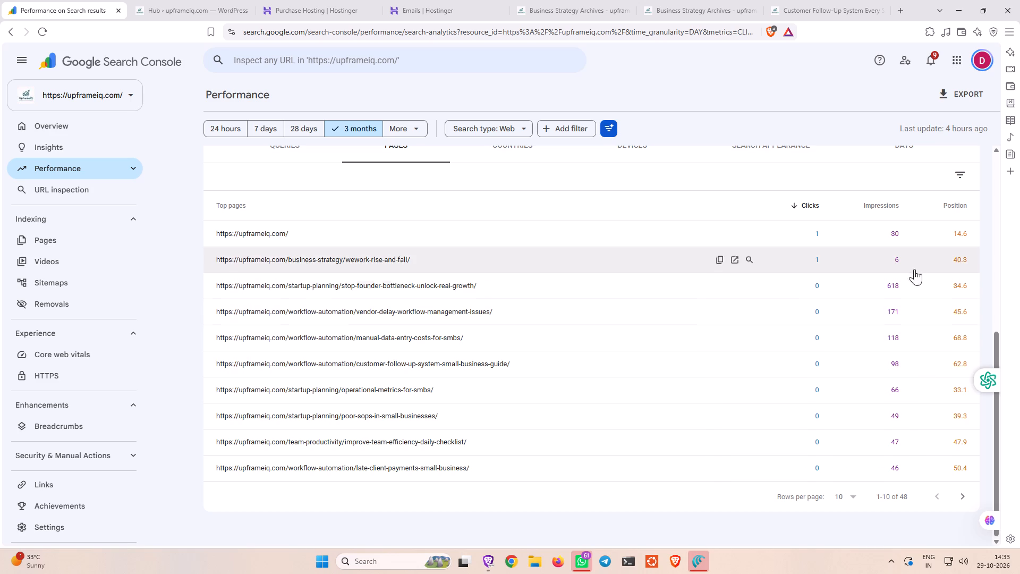
pyautogui.scroll(-4, 934, 447)
pyautogui.click(961, 497)
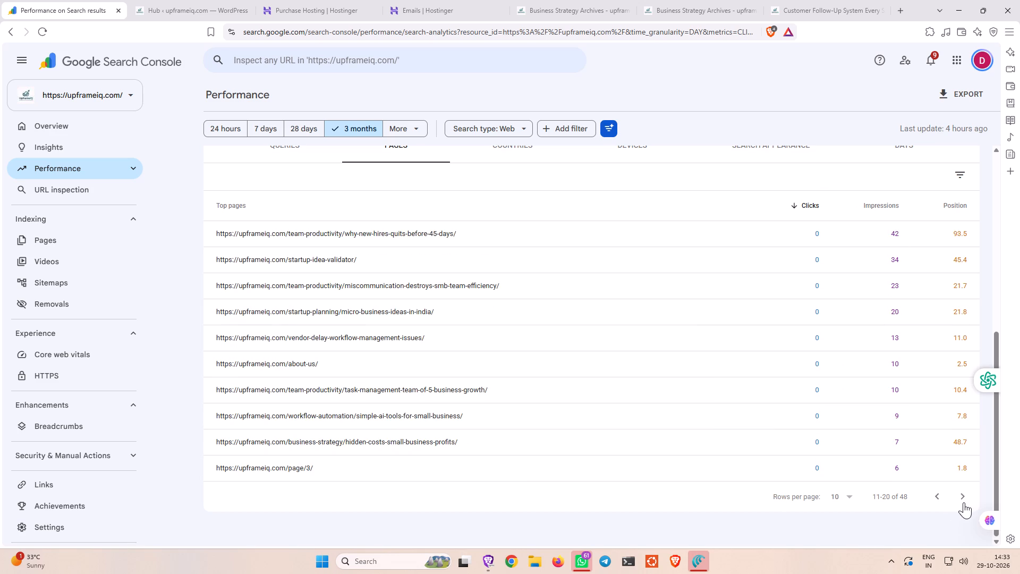
pyautogui.click(964, 499)
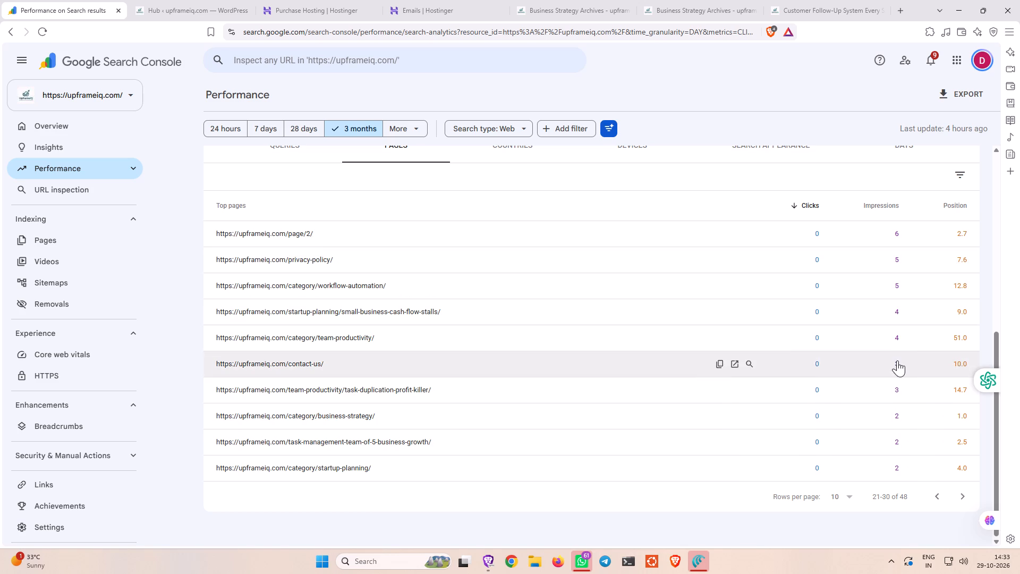
pyautogui.scroll(-6, 889, 417)
pyautogui.scroll(12, 809, 394)
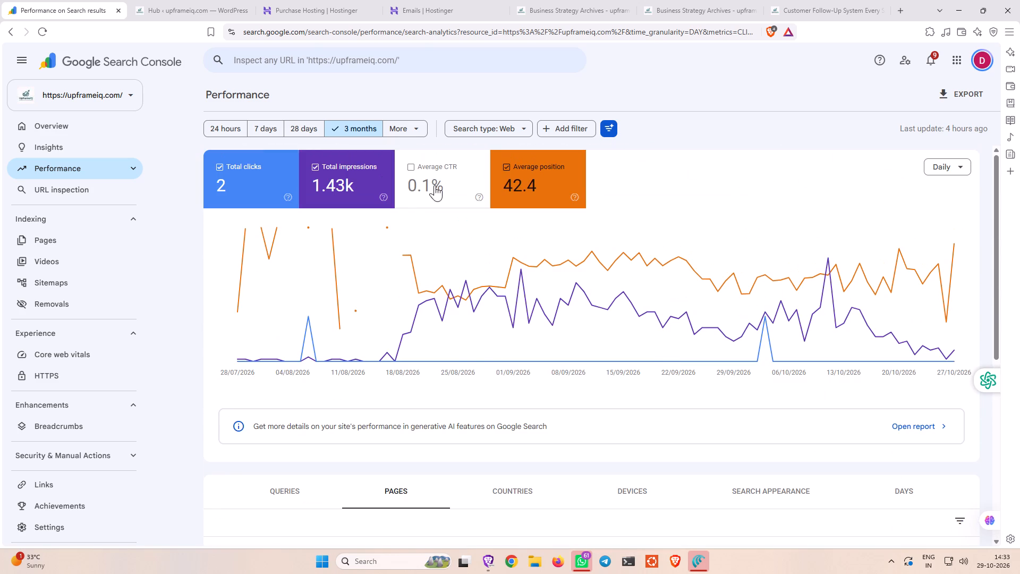
# Set the report's date range to the last 16 months and examine the first two pages of the top pages list.
pyautogui.click(397, 126)
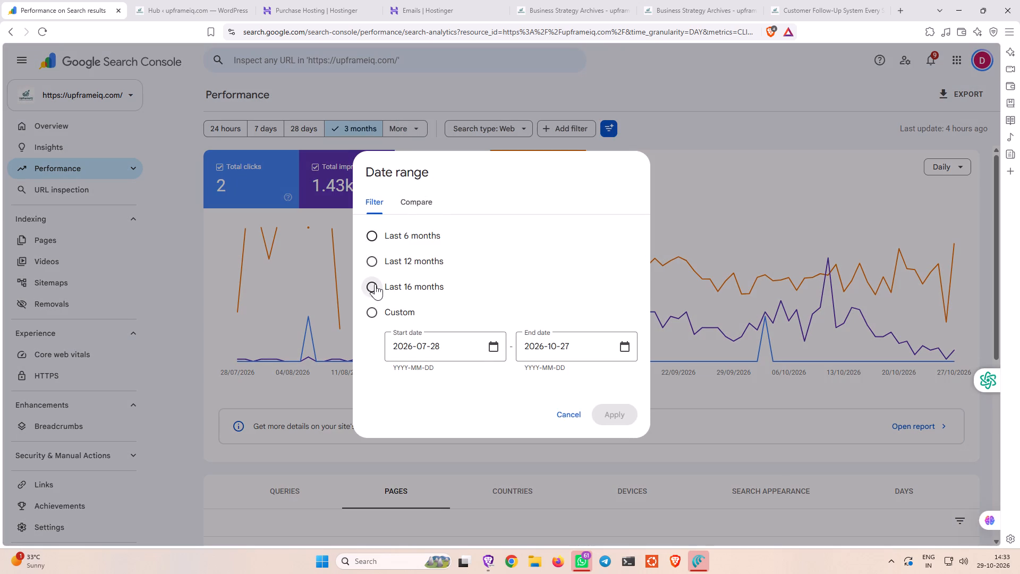
pyautogui.click(375, 284)
pyautogui.click(611, 419)
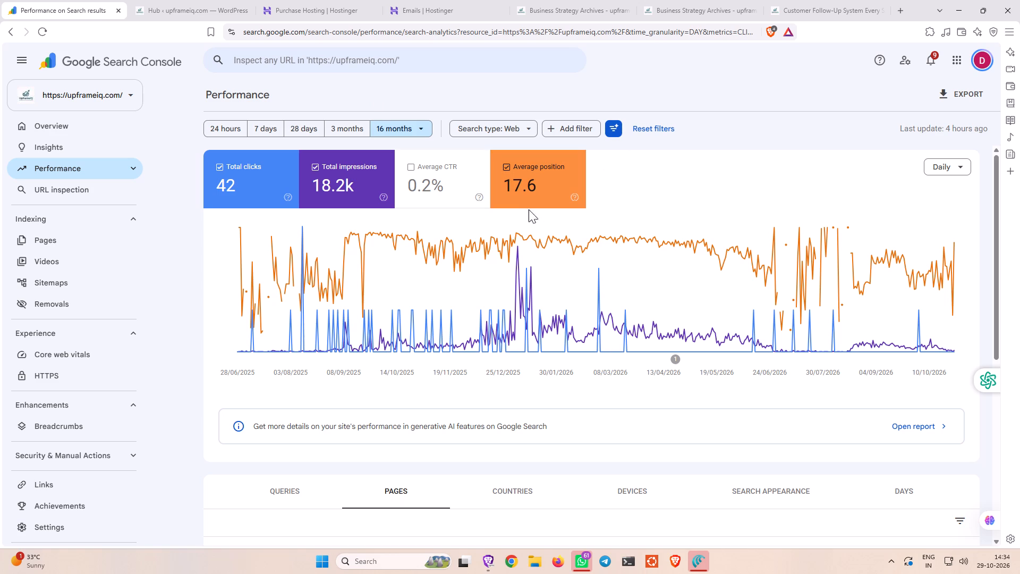
pyautogui.scroll(-8, 926, 280)
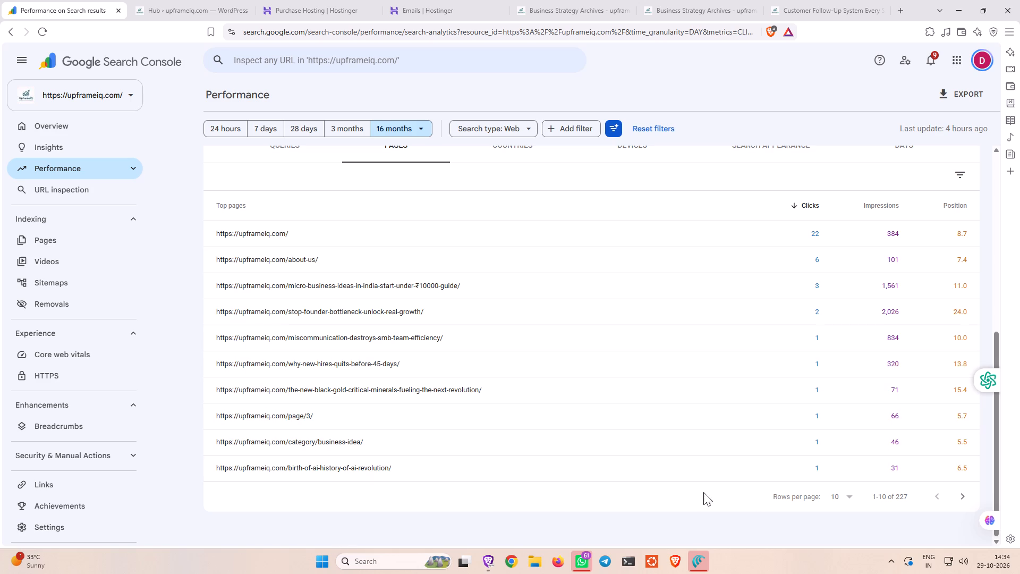
pyautogui.click(962, 500)
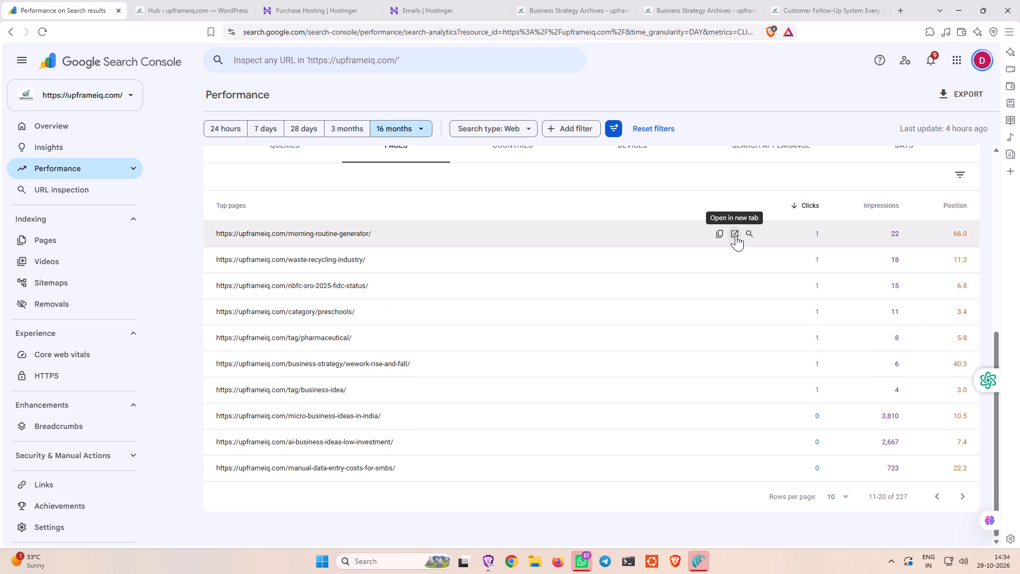
# Open the listed upframeiq.com/morning-routine-generator/ page in a new tab and copy its URL.
pyautogui.click(736, 235)
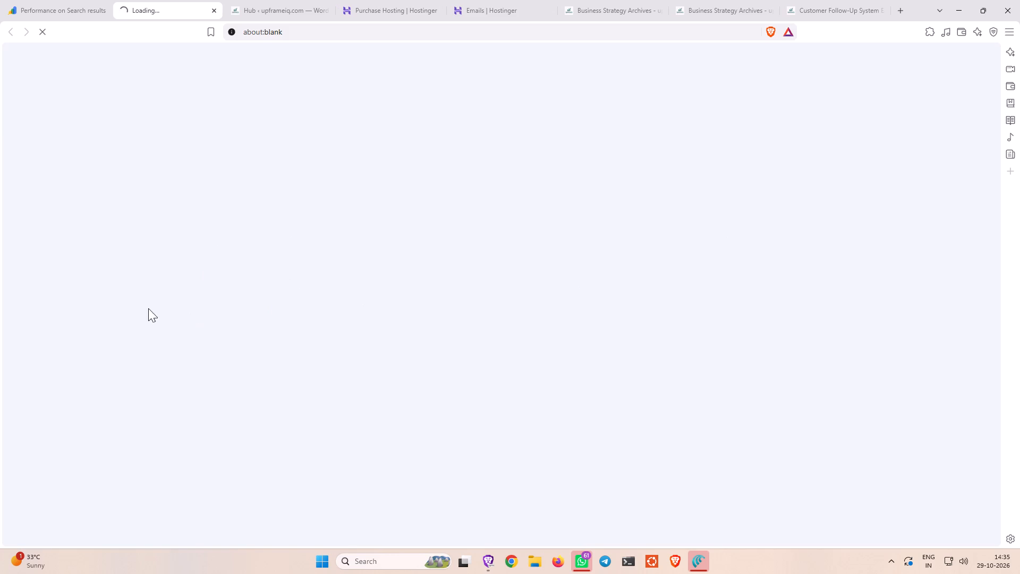
pyautogui.moveTo(395, 31); pyautogui.dragTo(243, 32)
pyautogui.rightClick(246, 28)
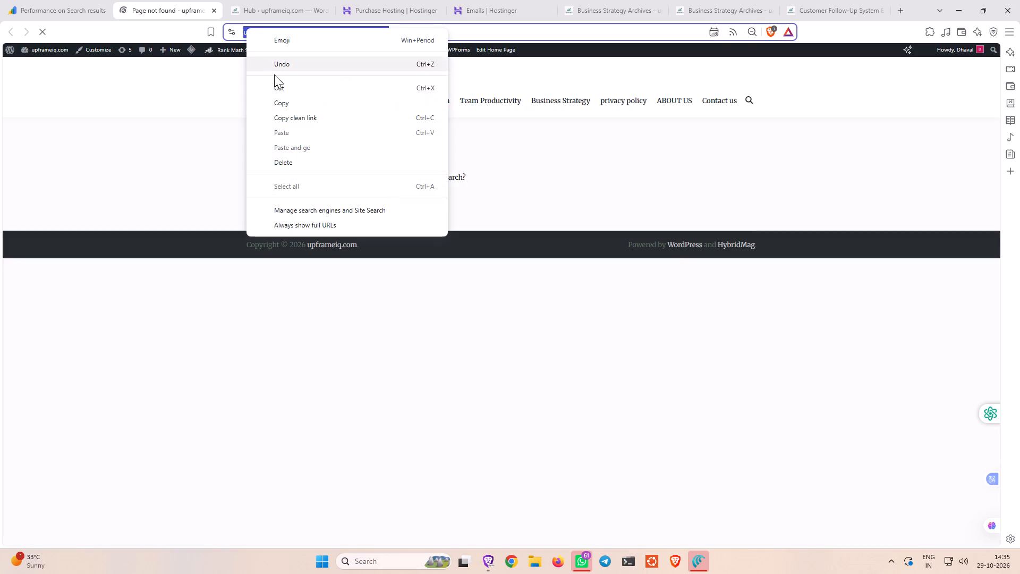
pyautogui.click(286, 105)
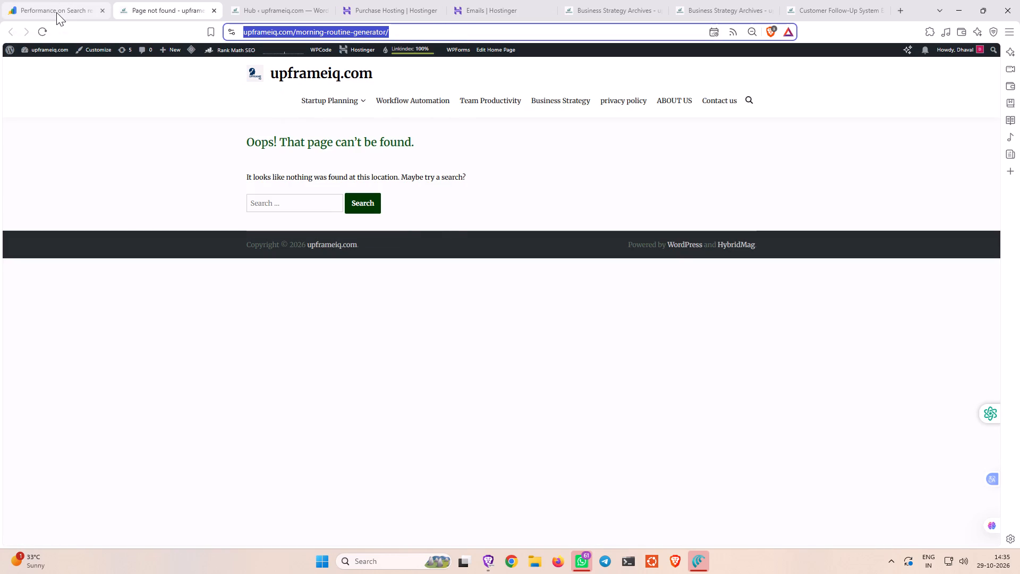
# Bring up the upframeiq.com WordPress admin, open Rank Math SEO's Redirections page and look over the existing redirections.
pyautogui.click(56, 12)
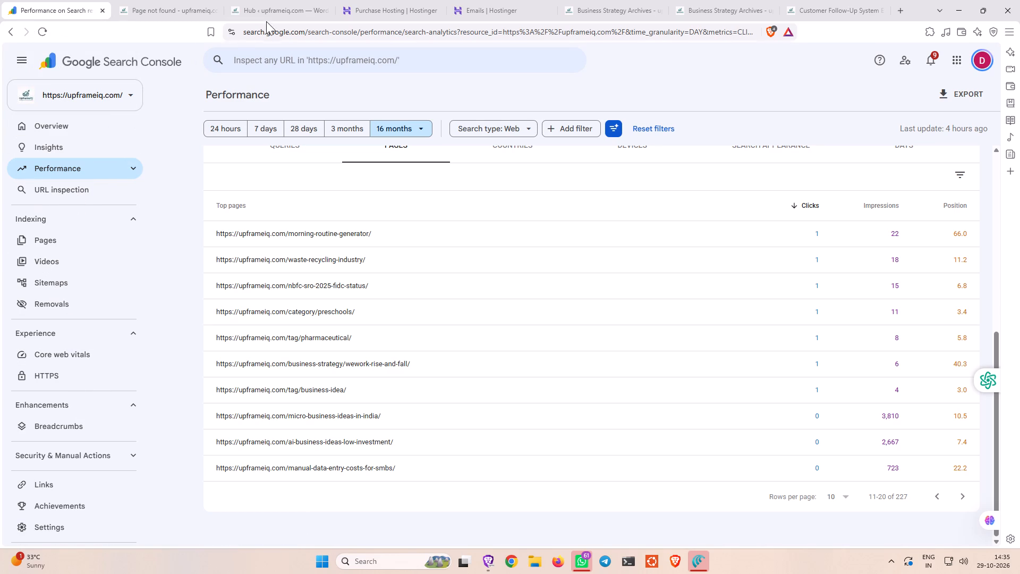
pyautogui.click(276, 10)
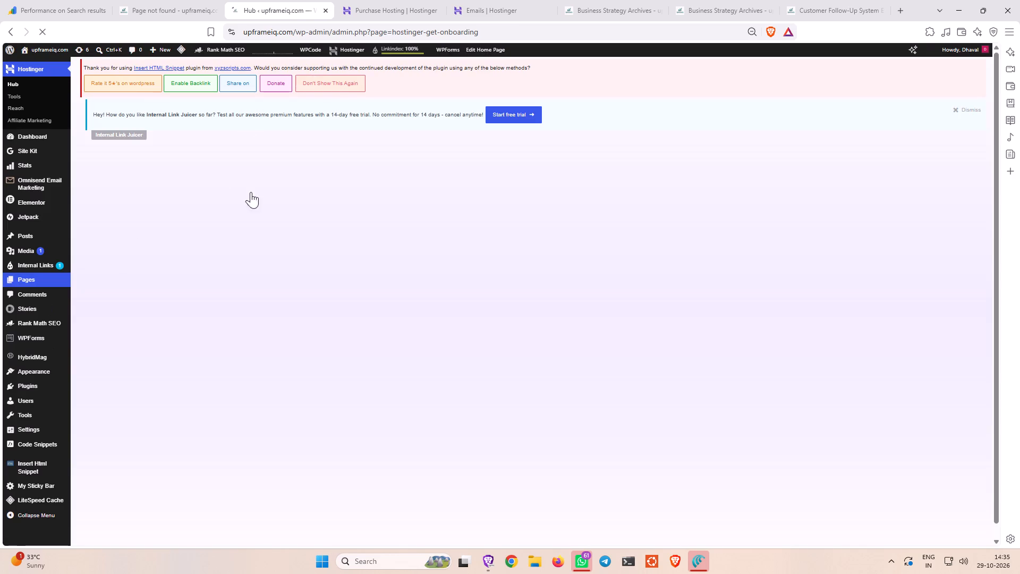
pyautogui.scroll(-4, 341, 200)
pyautogui.scroll(5, 308, 222)
pyautogui.scroll(-3, 305, 223)
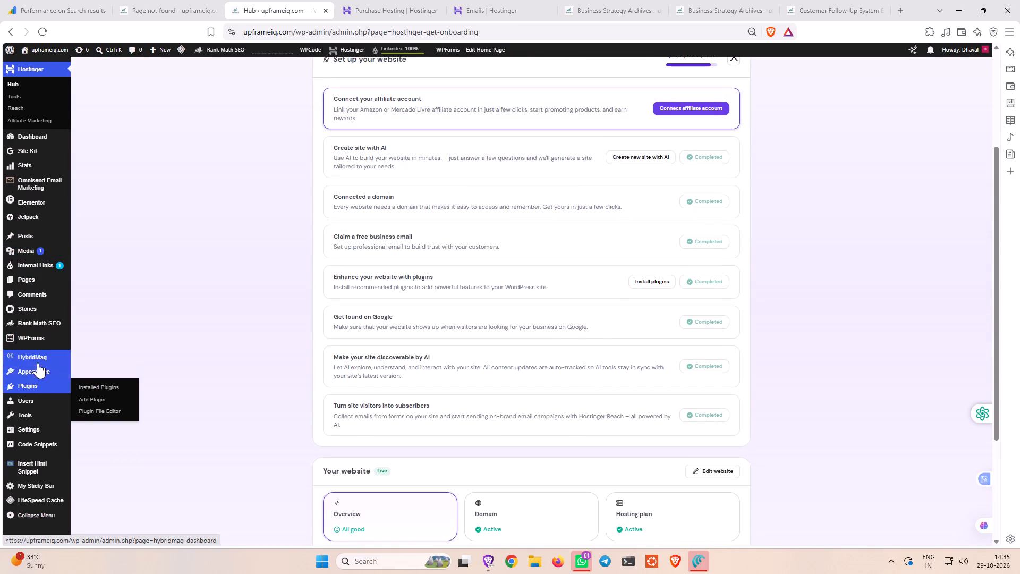
pyautogui.click(32, 323)
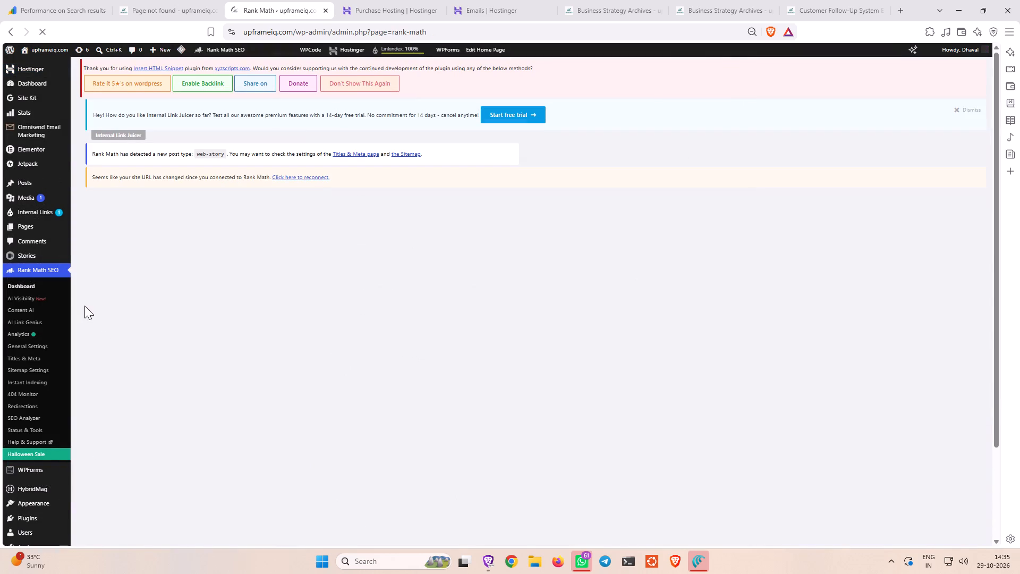
pyautogui.click(24, 407)
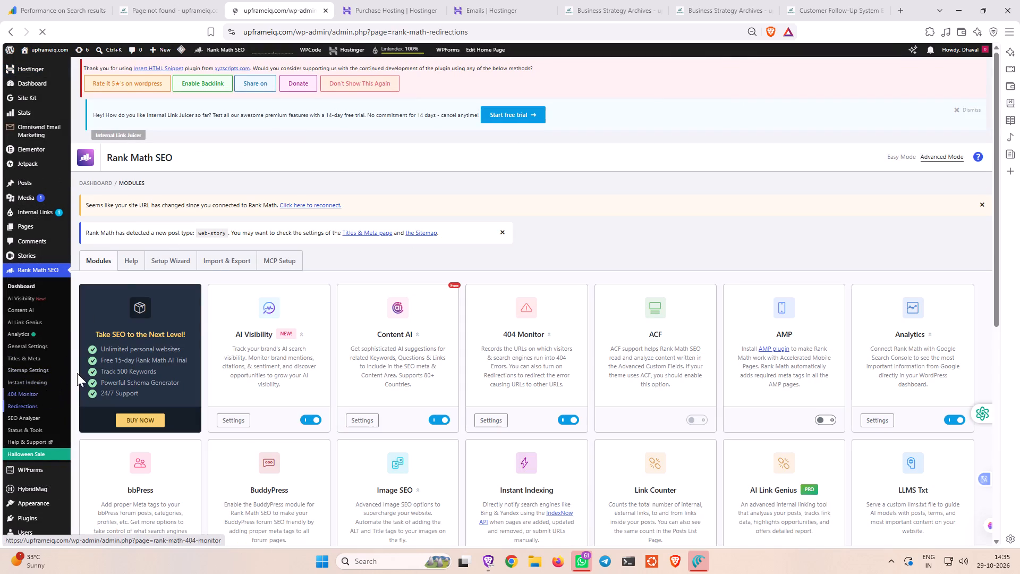
pyautogui.scroll(-3, 351, 237)
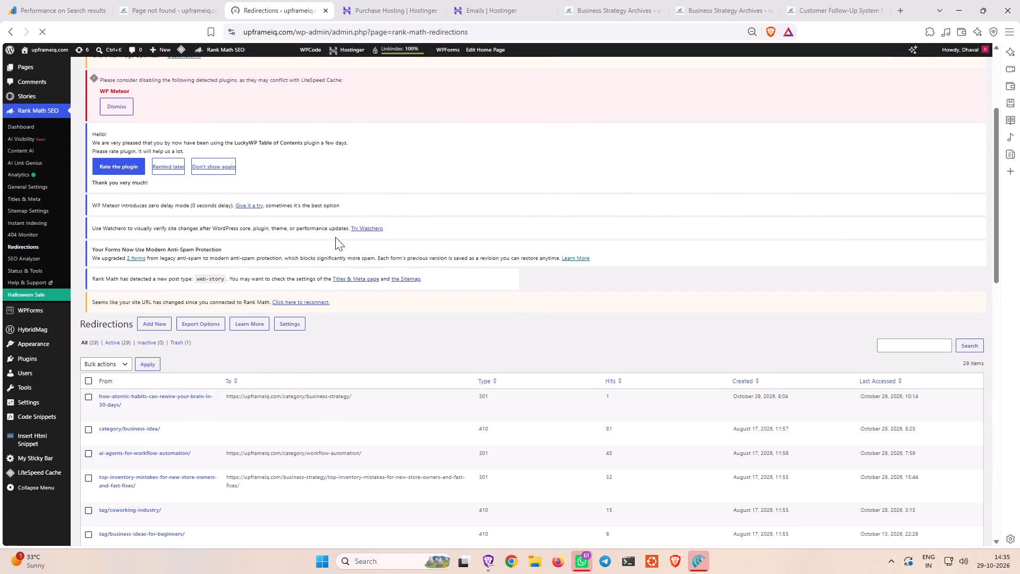
pyautogui.scroll(-3, 269, 234)
pyautogui.scroll(4, 115, 187)
pyautogui.scroll(3, 141, 142)
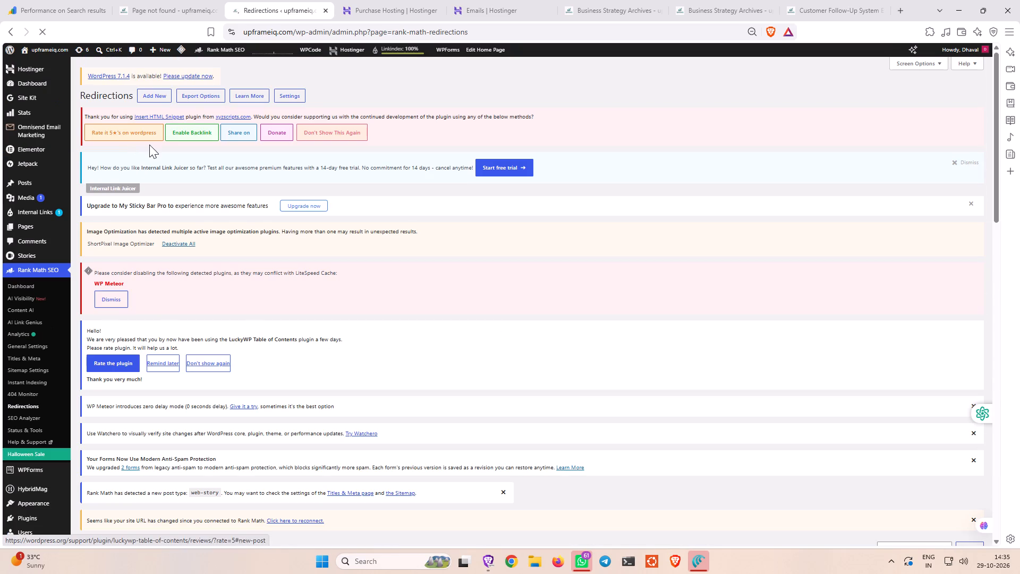
pyautogui.scroll(1, 149, 145)
pyautogui.scroll(1, 189, 105)
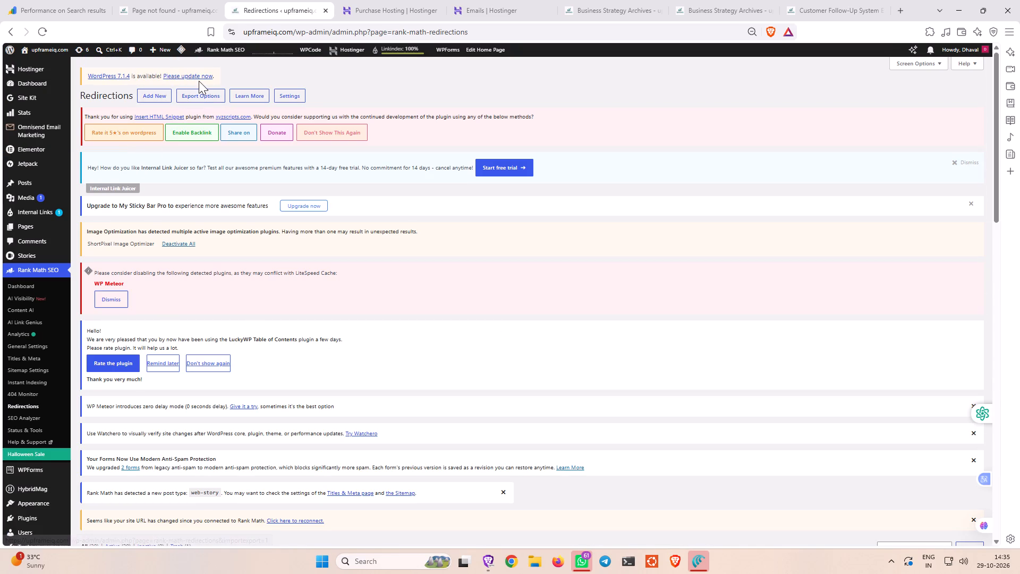
# Update the site's WordPress core to version 7.1.4 and follow the update log until it finishes.
pyautogui.click(200, 77)
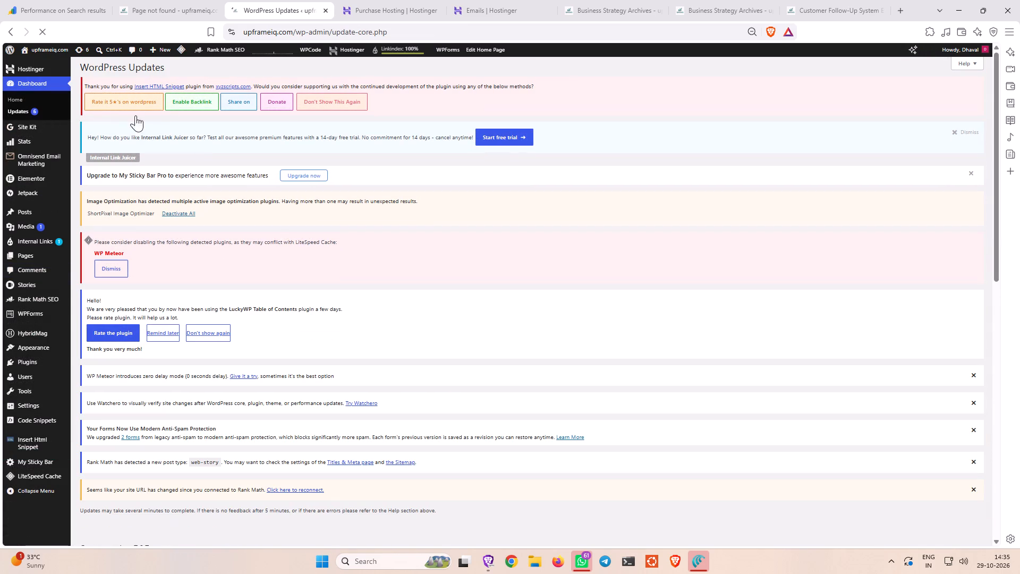
pyautogui.scroll(-3, 151, 256)
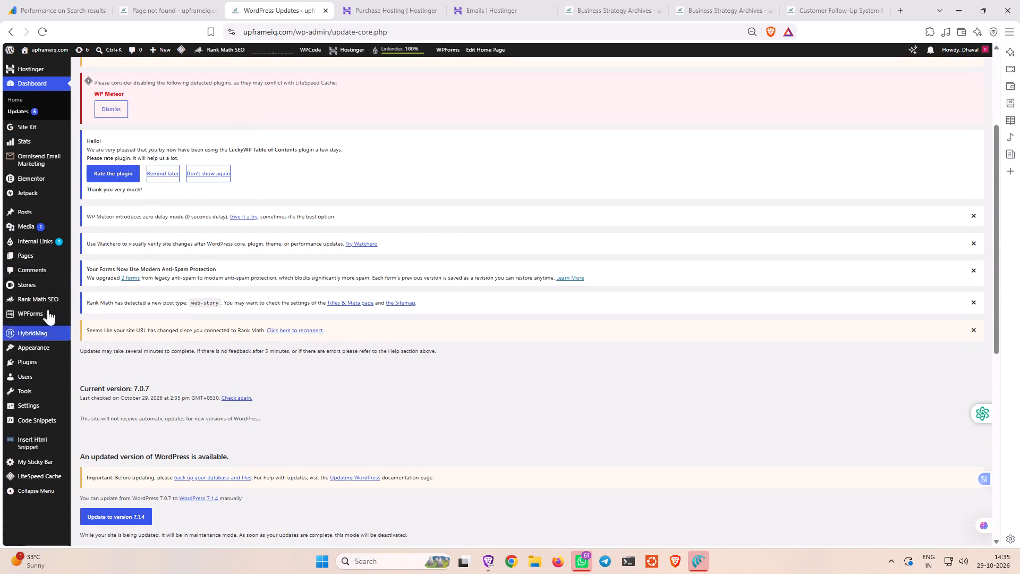
pyautogui.scroll(-2, 140, 267)
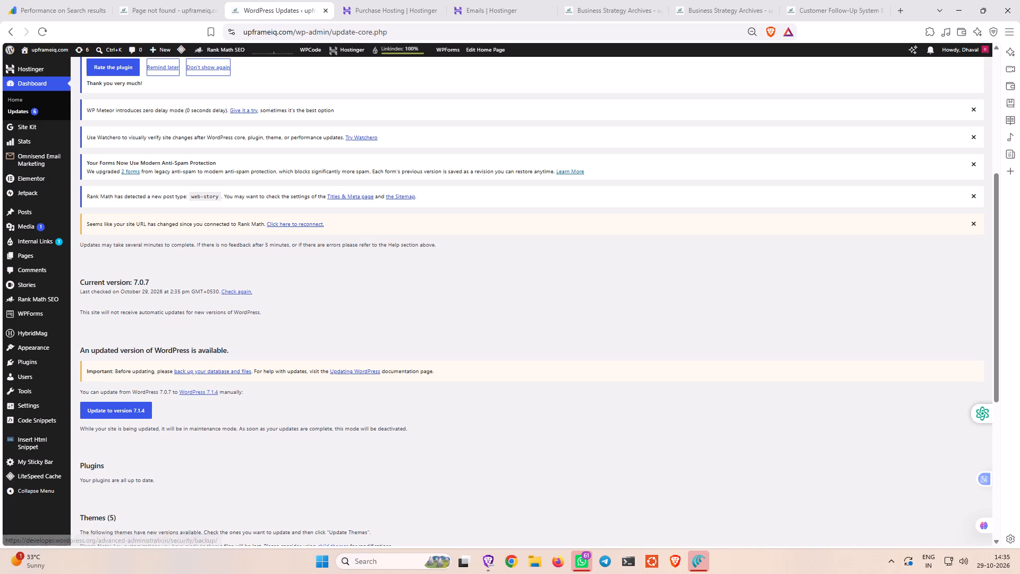
pyautogui.click(133, 412)
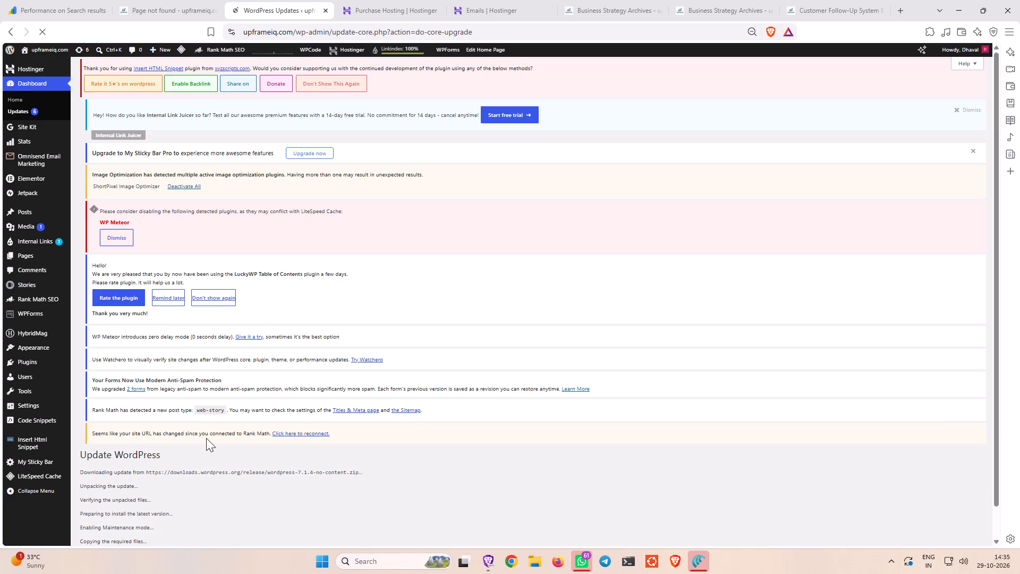
pyautogui.scroll(-4, 197, 438)
pyautogui.scroll(-2, 168, 402)
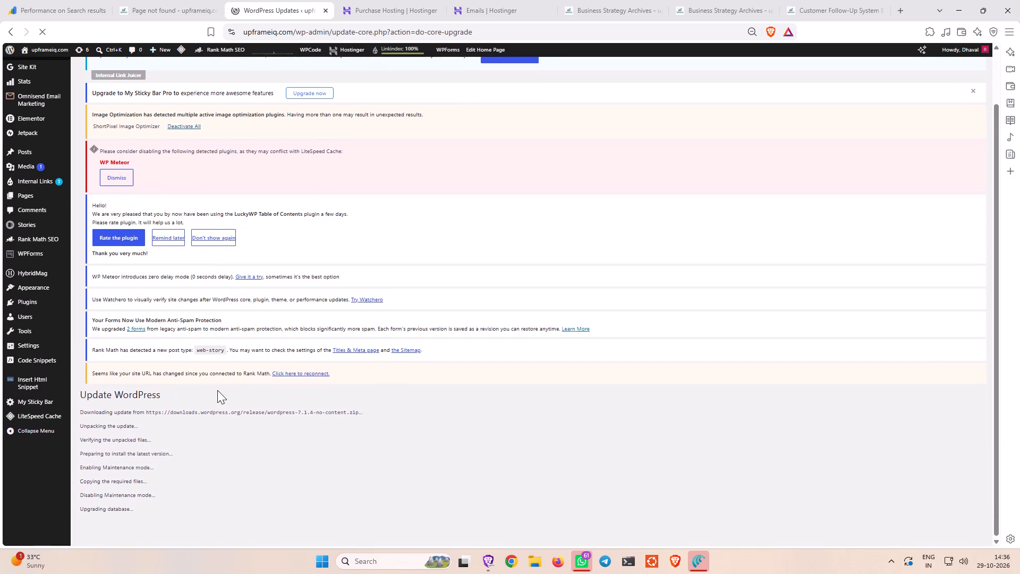
pyautogui.scroll(-2, 246, 386)
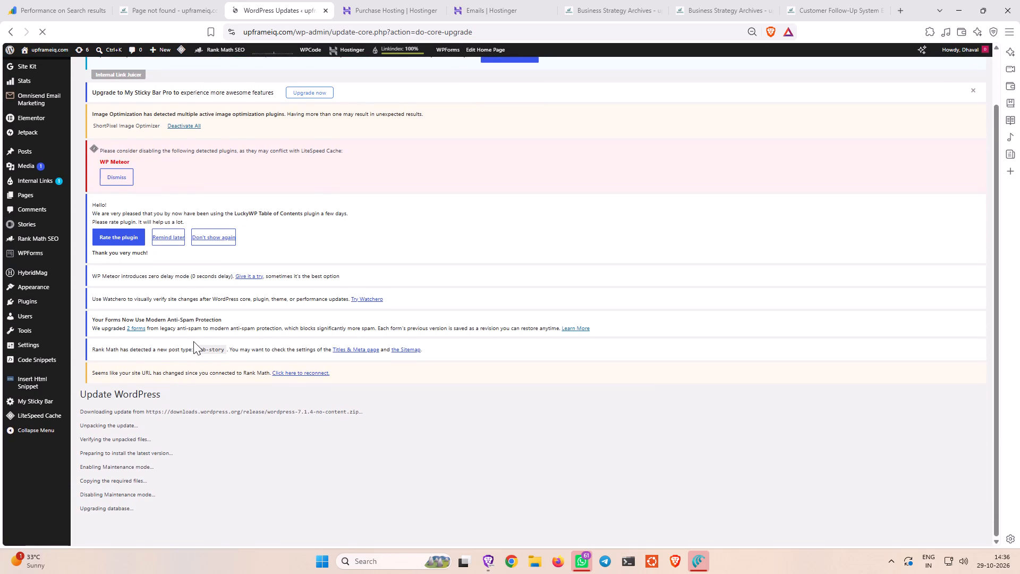
pyautogui.scroll(-5, 193, 341)
pyautogui.scroll(2, 195, 336)
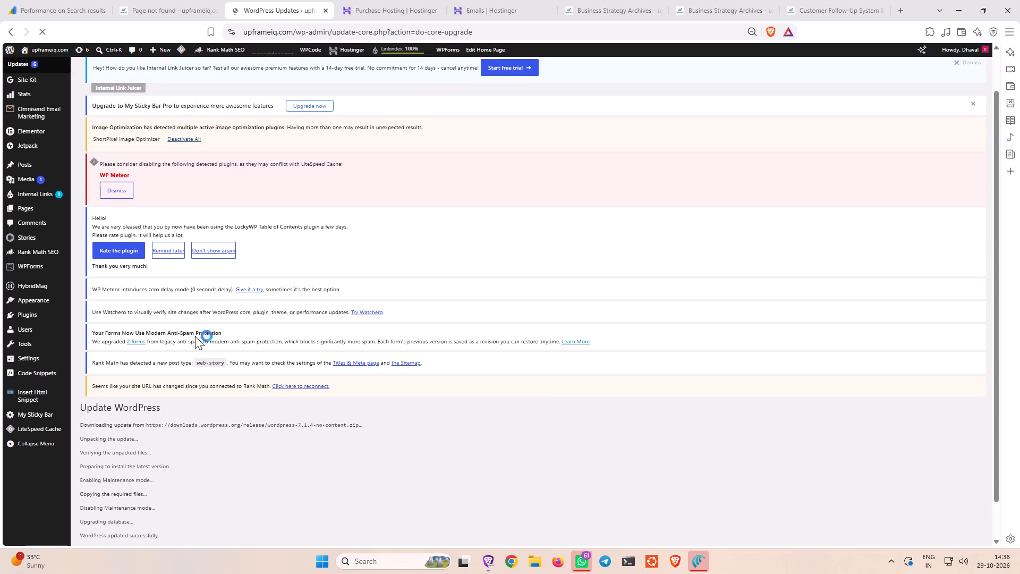
# Check the end of the WordPress update log and skim the What's New page for WordPress 7.1.4.
pyautogui.scroll(2, 195, 336)
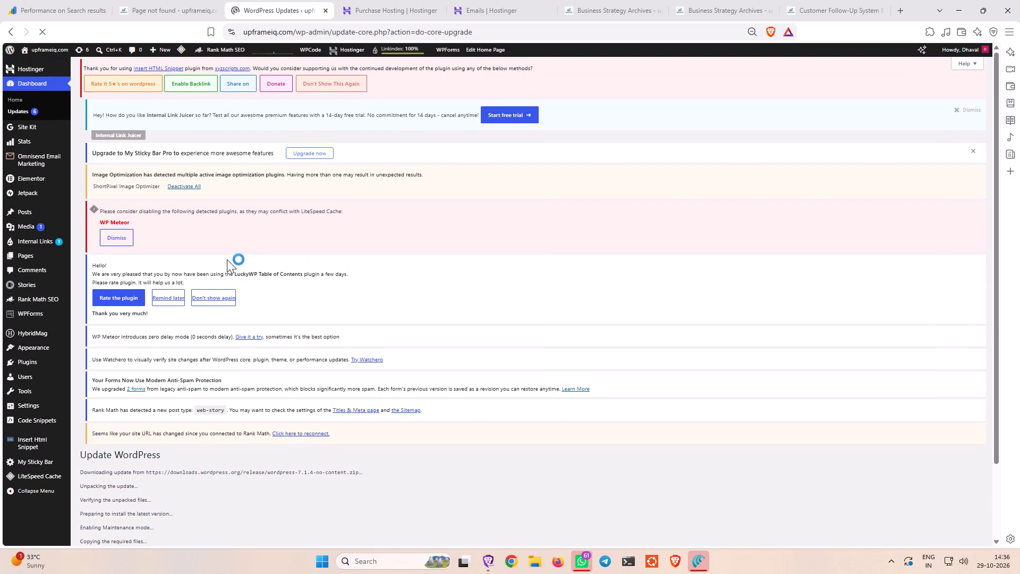
pyautogui.scroll(-8, 226, 260)
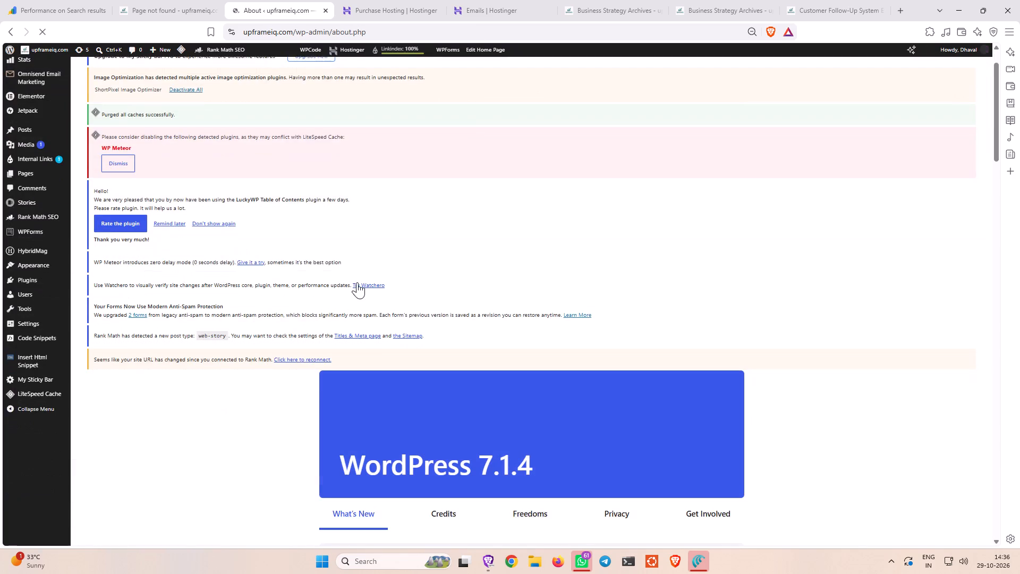
pyautogui.scroll(-12, 359, 282)
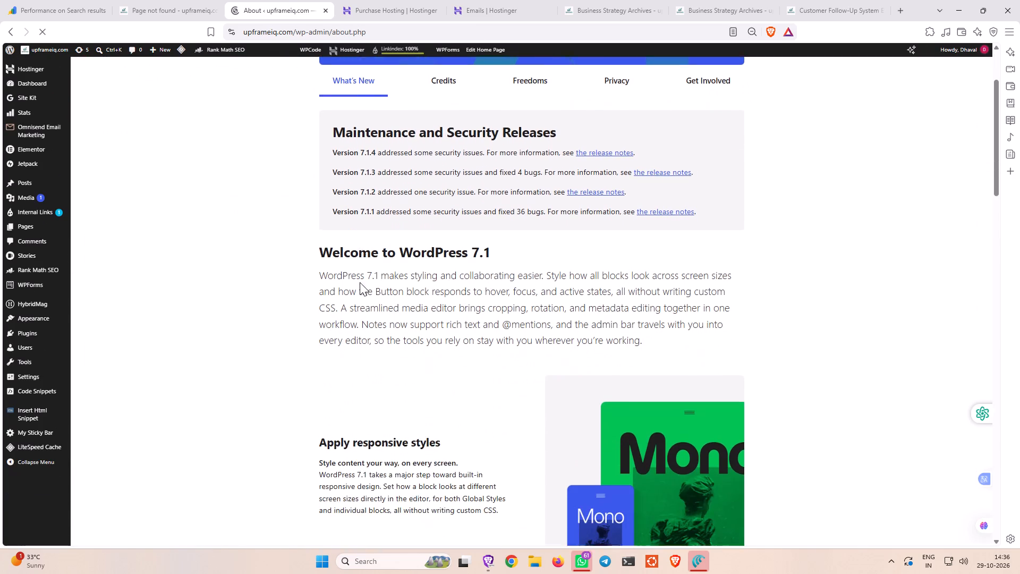
pyautogui.scroll(-7, 360, 282)
pyautogui.scroll(15, 360, 282)
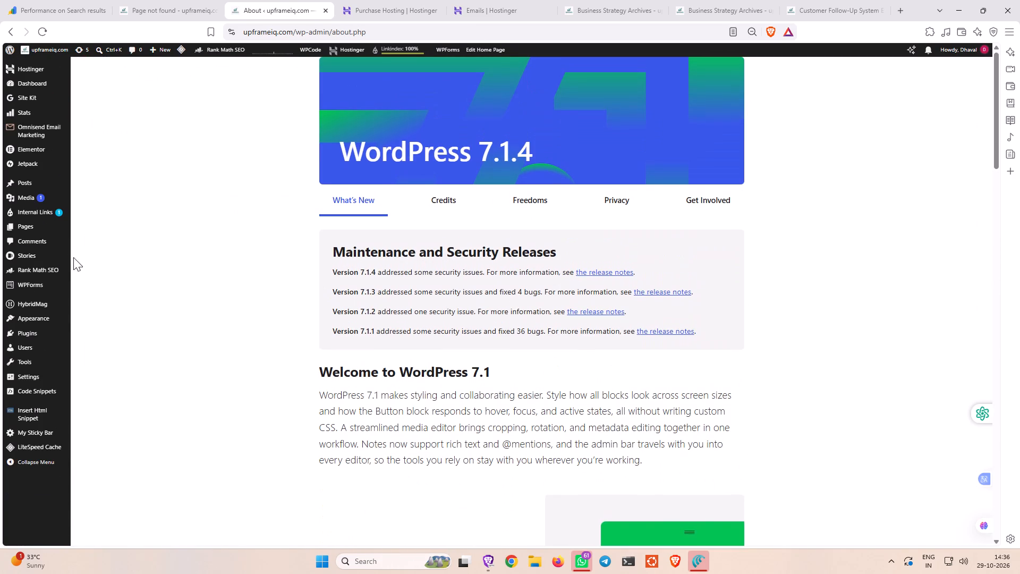
# Add an active Rank Math redirection of type 410 Content Deleted for the copied upframeiq.com/morning-routine-generator/ URL, with exact matching.
pyautogui.click(37, 272)
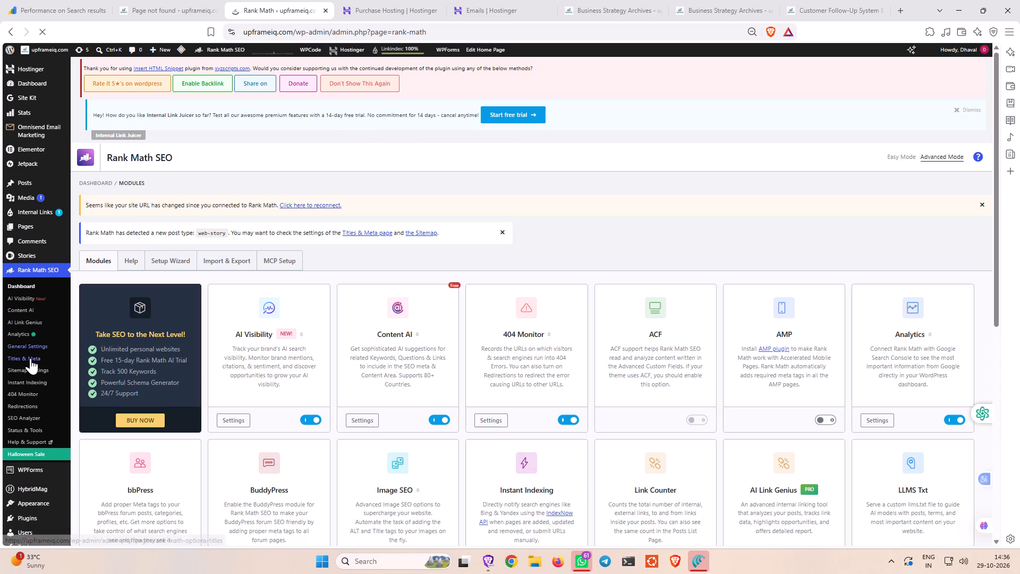
pyautogui.click(27, 404)
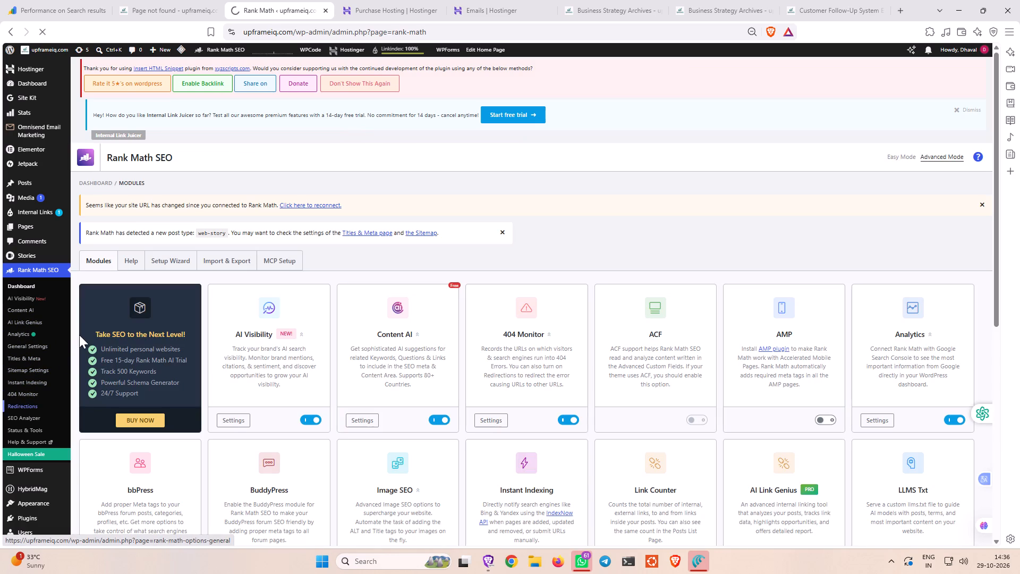
pyautogui.scroll(-3, 156, 327)
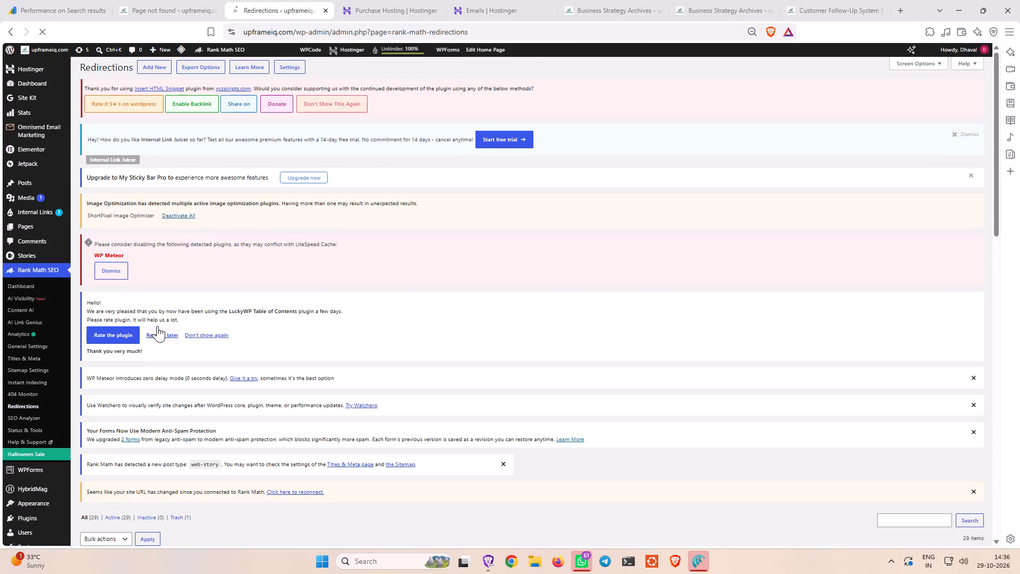
pyautogui.scroll(5, 102, 241)
pyautogui.click(159, 68)
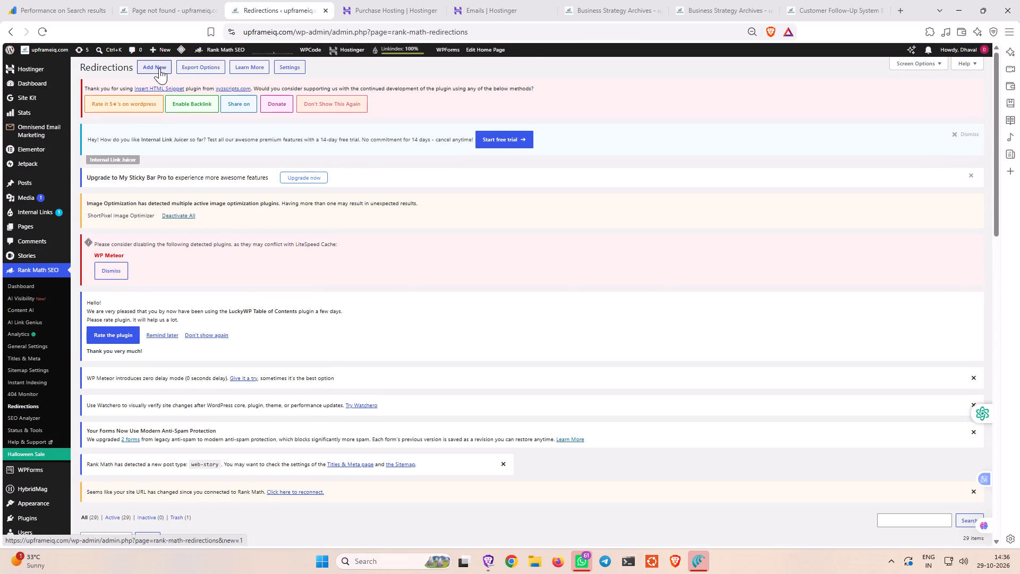
pyautogui.click(193, 121)
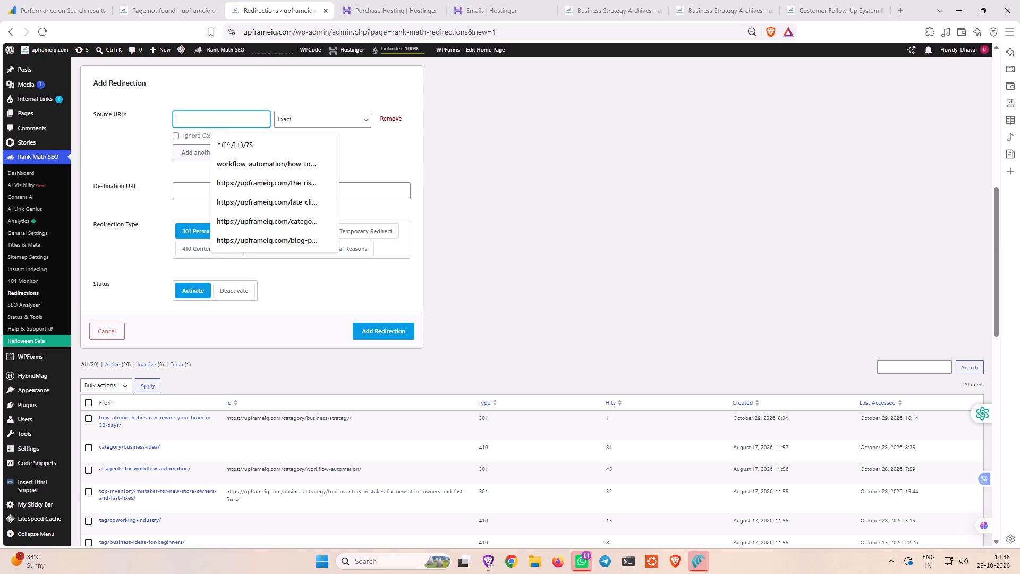
pyautogui.hotkey('ctrl', 'v')
pyautogui.click(190, 188)
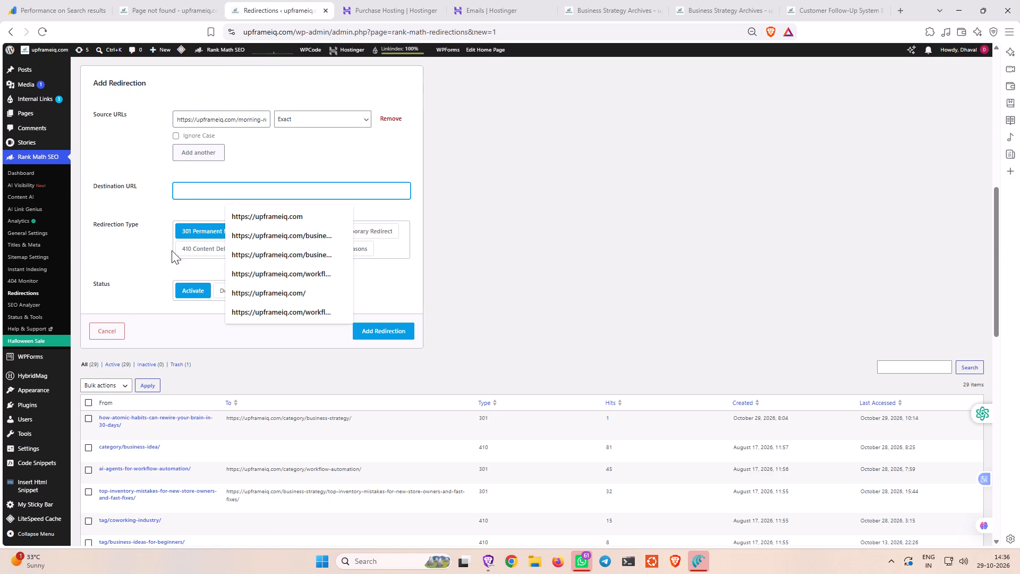
pyautogui.click(154, 246)
pyautogui.click(231, 251)
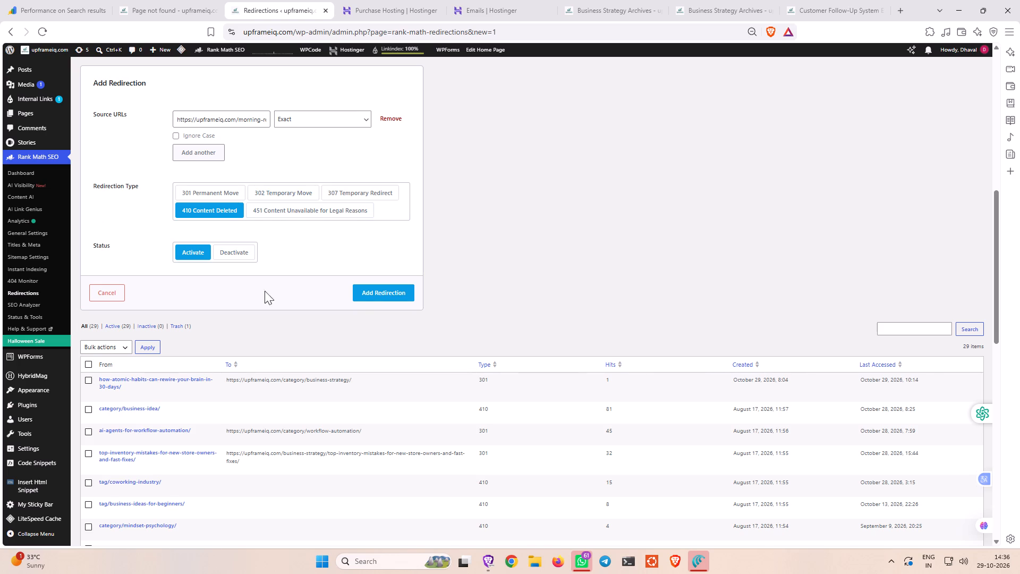
pyautogui.click(381, 292)
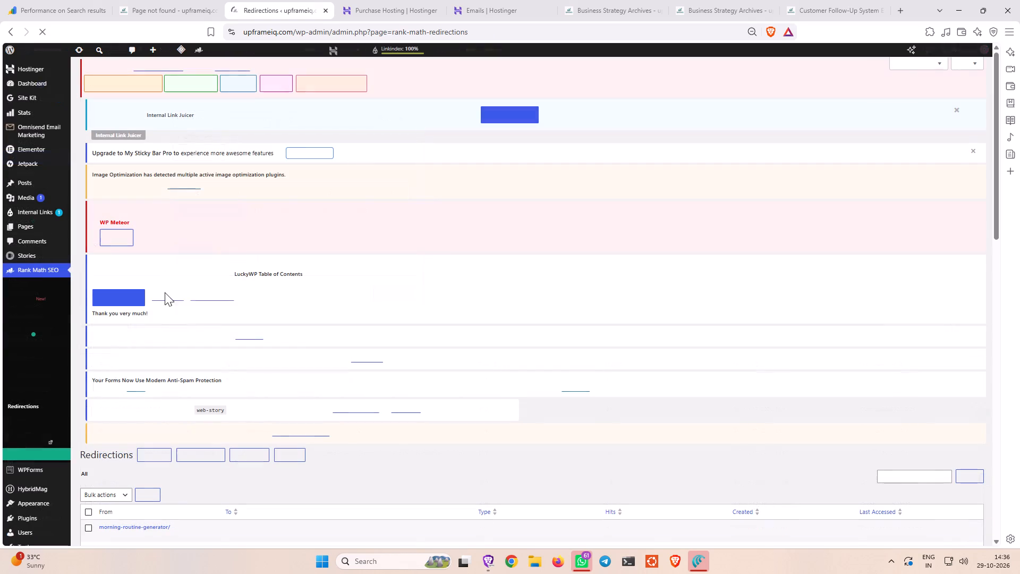
pyautogui.scroll(-4, 225, 305)
pyautogui.scroll(3, 176, 285)
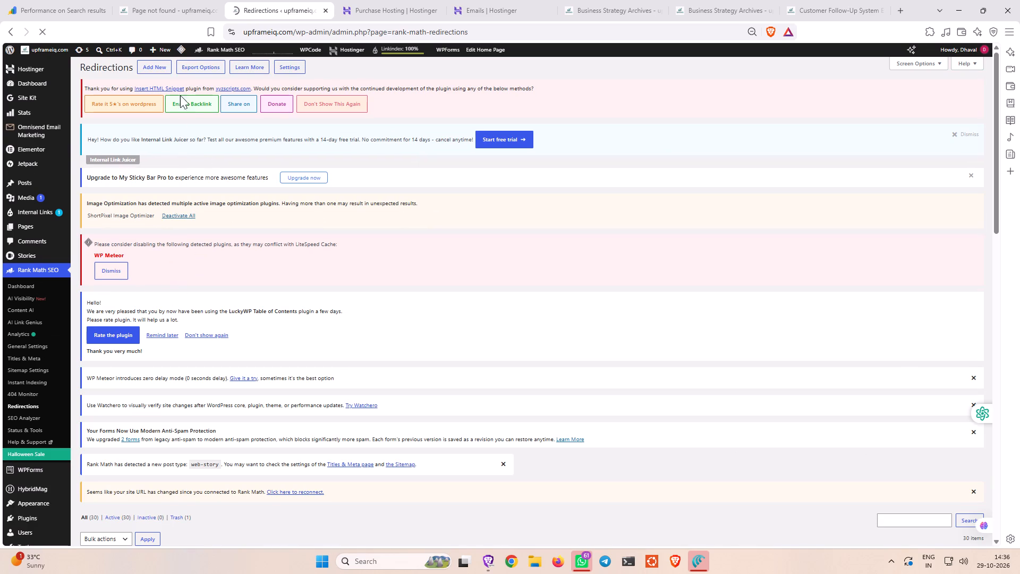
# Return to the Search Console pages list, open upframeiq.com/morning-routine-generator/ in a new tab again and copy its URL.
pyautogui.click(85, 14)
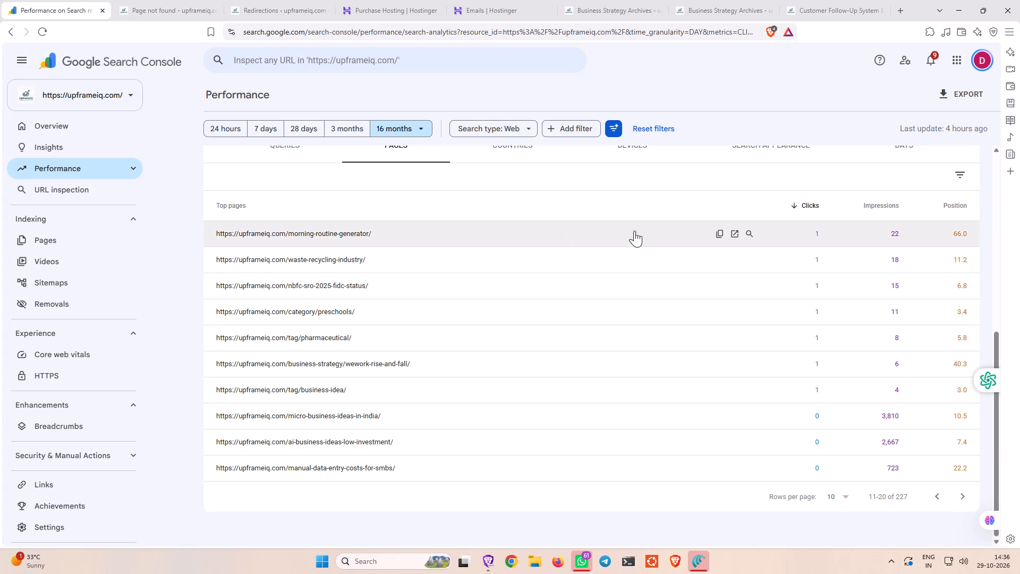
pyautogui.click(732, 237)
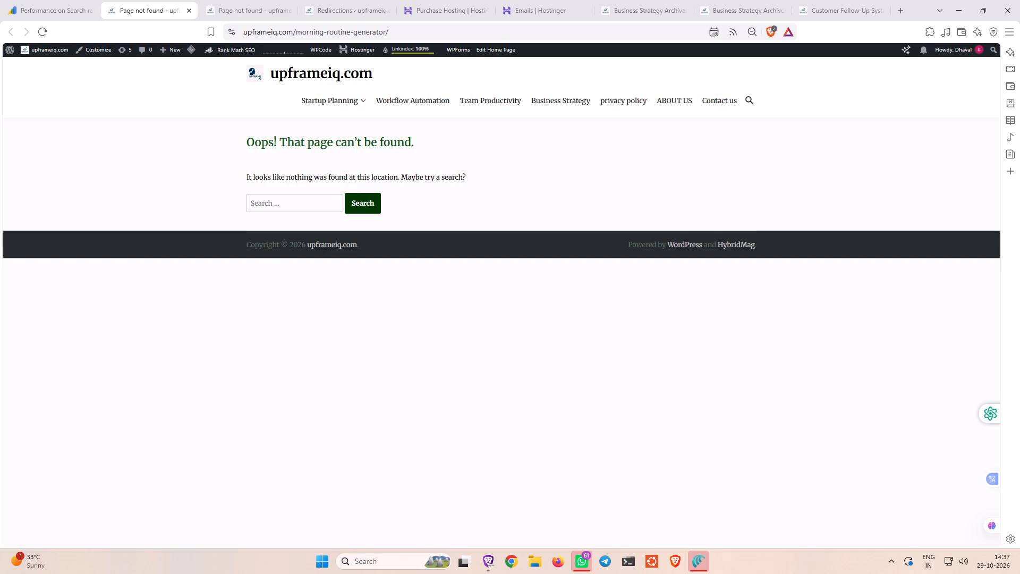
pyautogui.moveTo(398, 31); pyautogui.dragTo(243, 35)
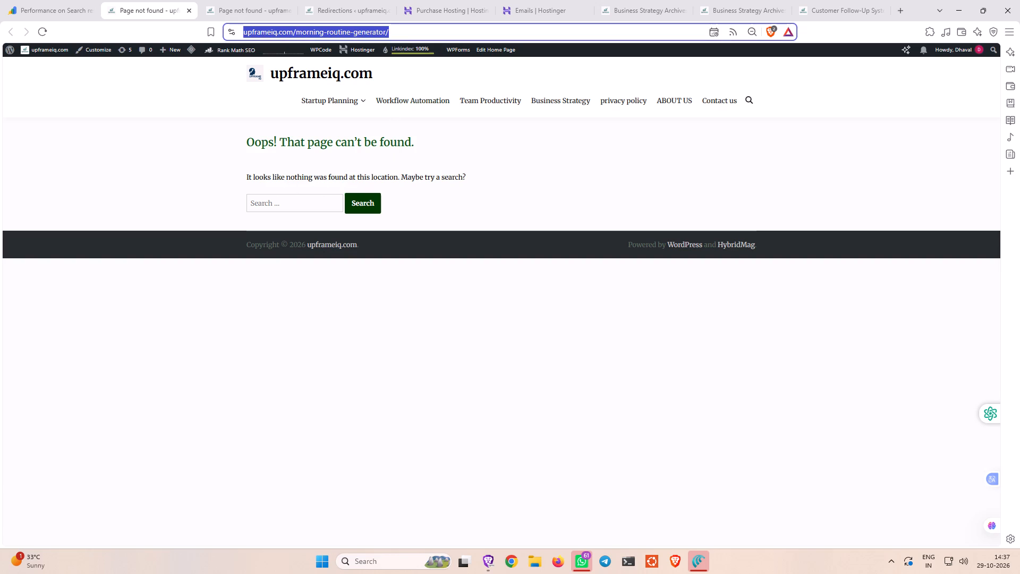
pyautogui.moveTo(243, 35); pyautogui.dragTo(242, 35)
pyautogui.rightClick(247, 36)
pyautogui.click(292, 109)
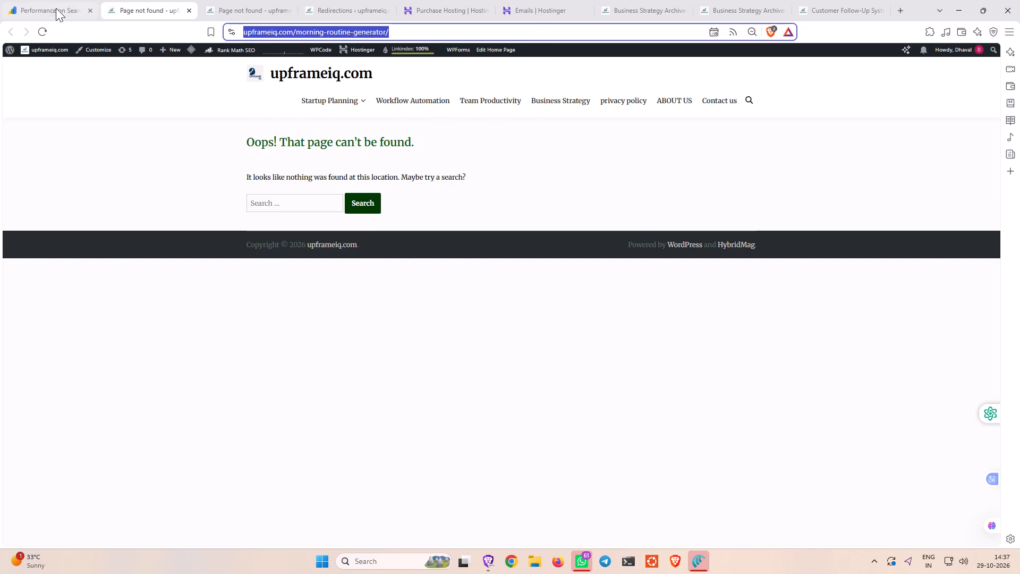
# From the Search Console pages list, open upframeiq.com/waste-recycling-industry/ in a new tab and copy its URL.
pyautogui.click(53, 5)
pyautogui.scroll(-2, 70, 208)
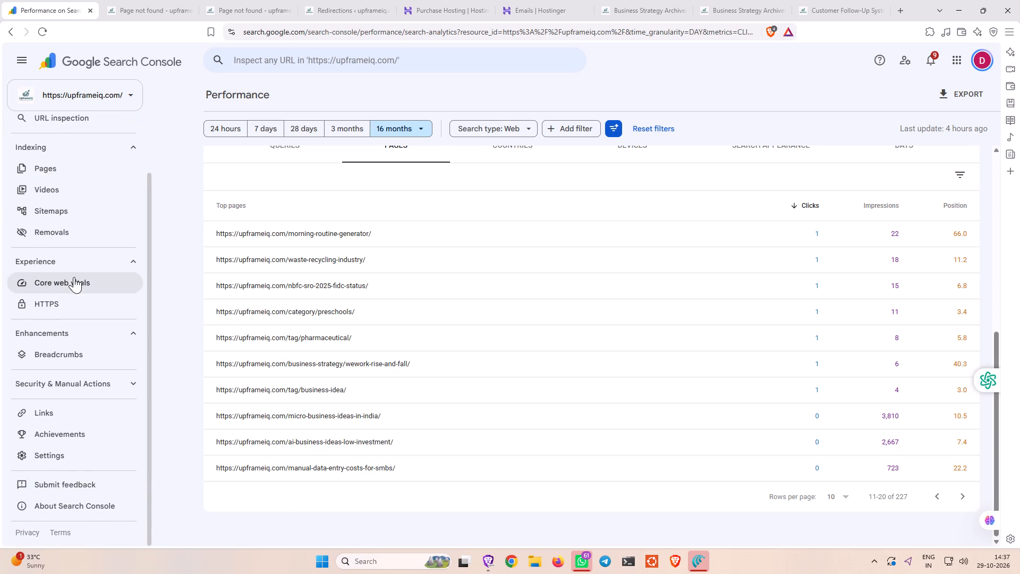
pyautogui.scroll(-3, 75, 403)
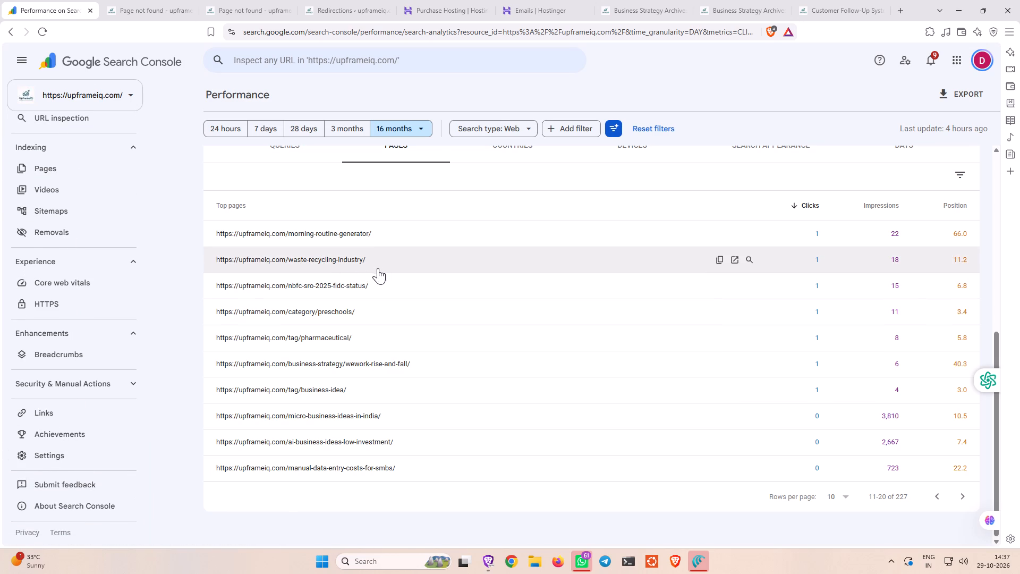
pyautogui.click(733, 261)
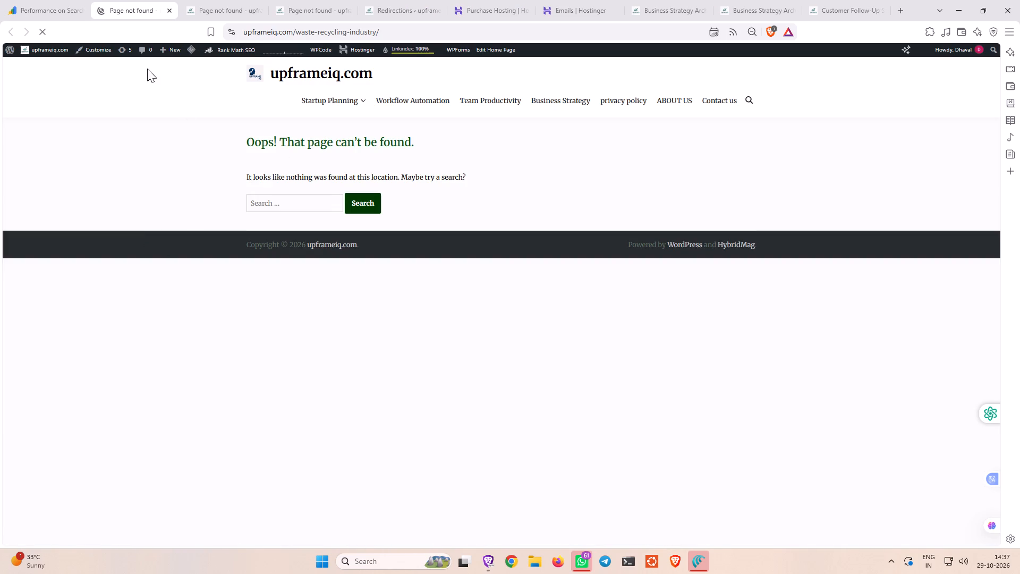
pyautogui.moveTo(385, 32); pyautogui.dragTo(241, 40)
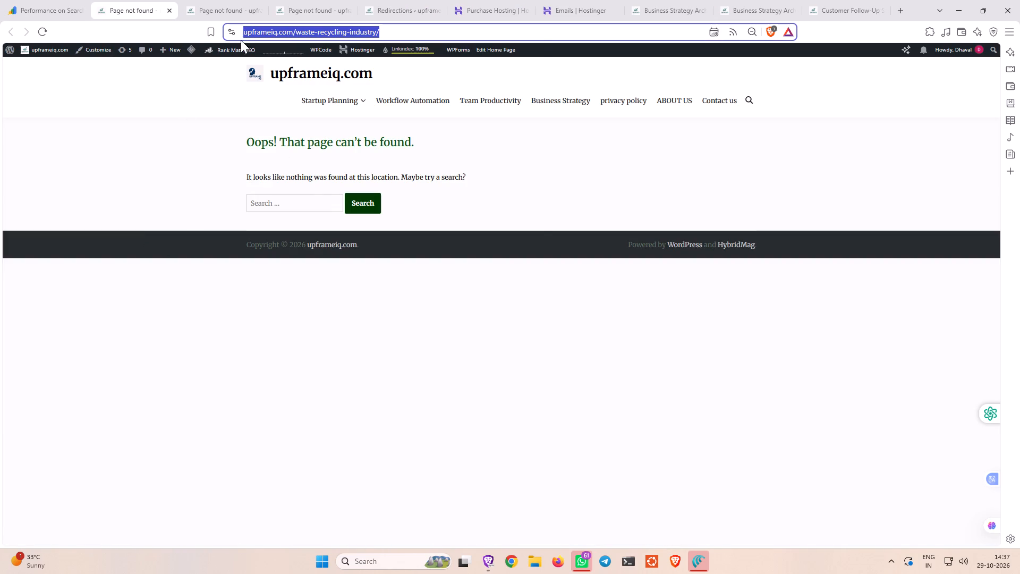
pyautogui.rightClick(269, 31)
pyautogui.click(302, 106)
# In Rank Math Redirections, add an active 410 Content Deleted redirection for the copied upframeiq.com/waste-recycling-industry/ URL, with exact matching.
pyautogui.click(190, 10)
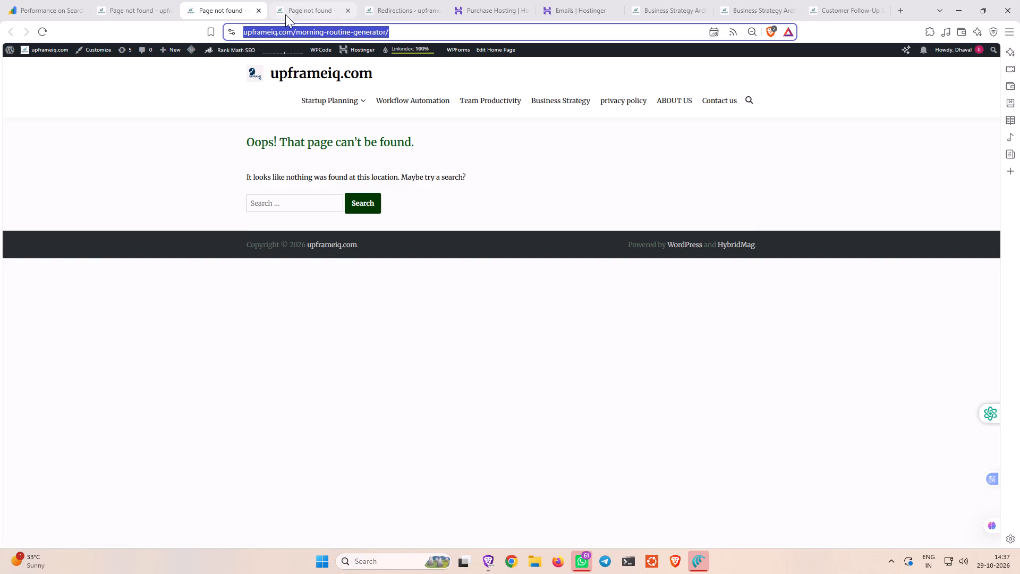
pyautogui.click(293, 15)
pyautogui.click(385, 9)
pyautogui.scroll(-3, 164, 298)
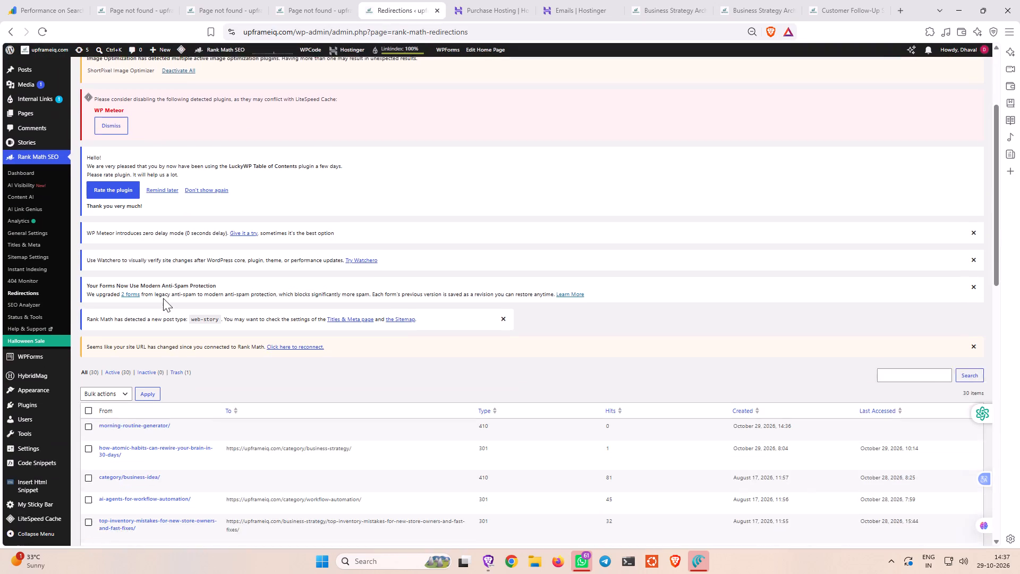
pyautogui.scroll(-1, 163, 298)
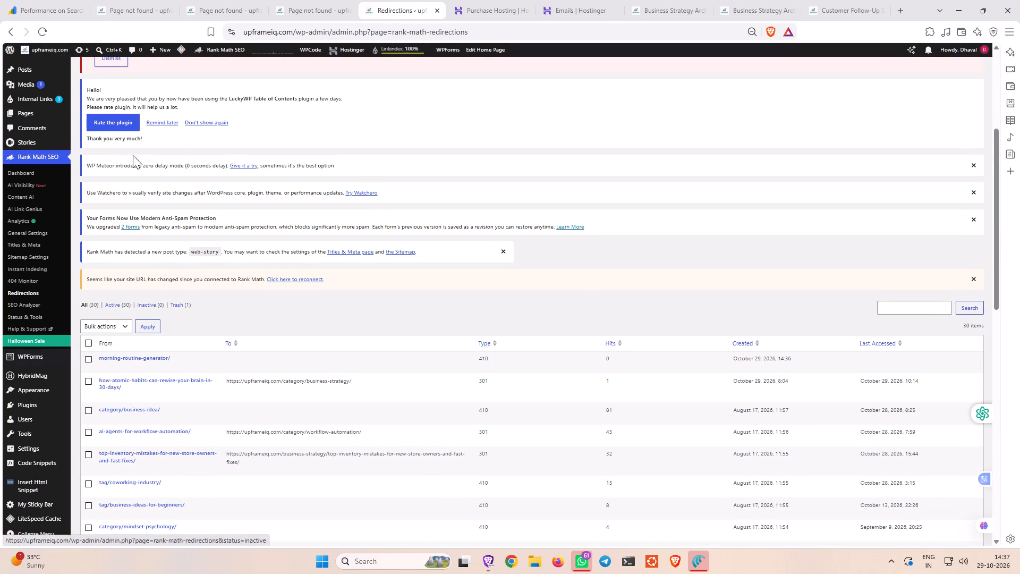
pyautogui.scroll(5, 112, 159)
pyautogui.click(162, 70)
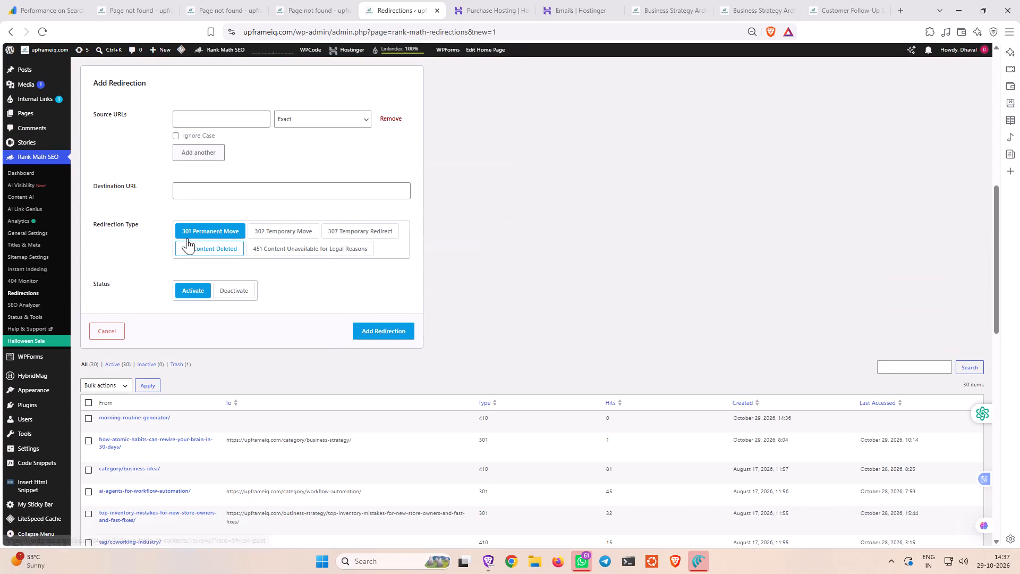
pyautogui.click(197, 118)
pyautogui.hotkey('ctrl', 'v')
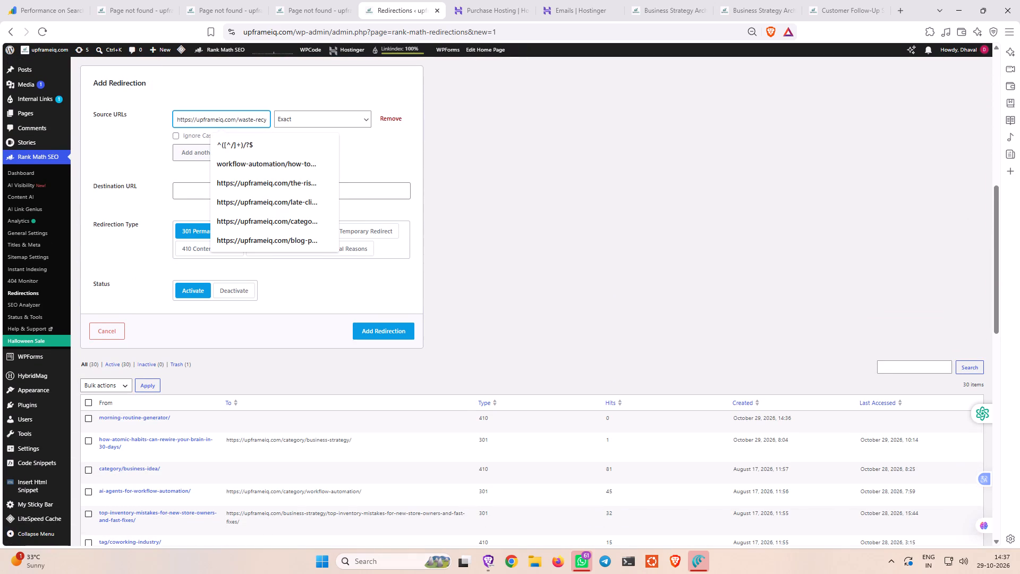
pyautogui.click(189, 193)
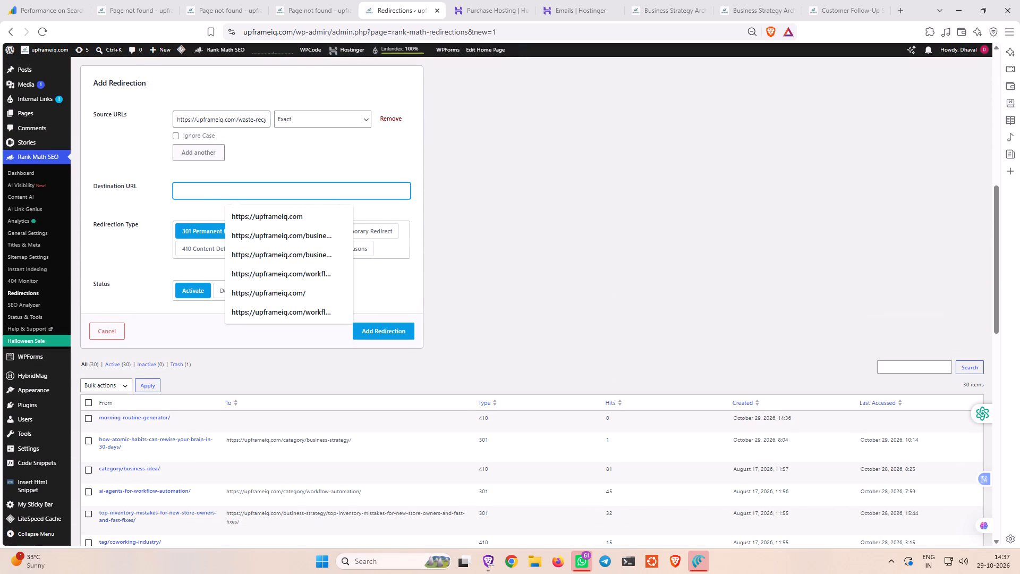
pyautogui.click(251, 214)
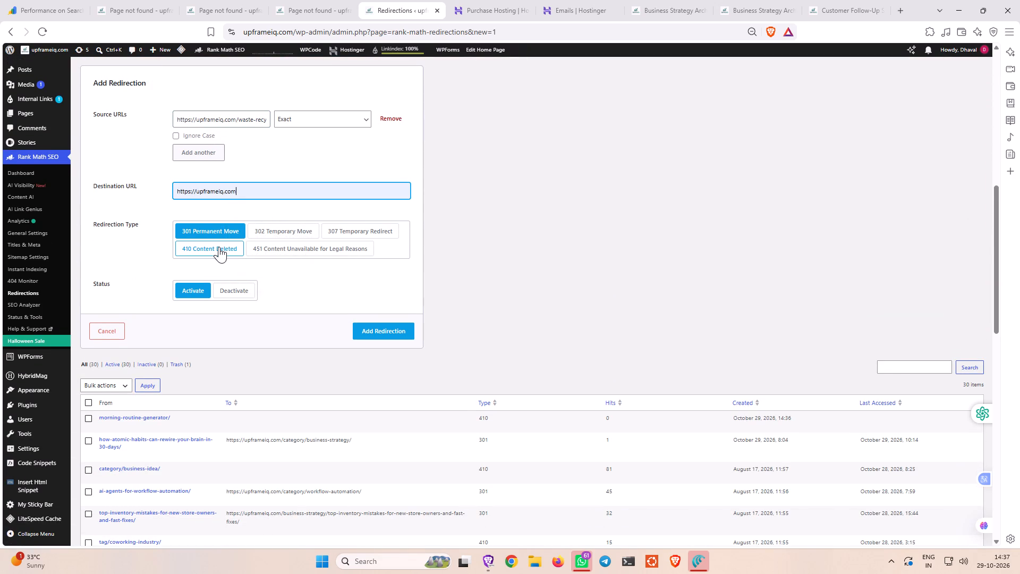
pyautogui.click(219, 247)
pyautogui.click(223, 193)
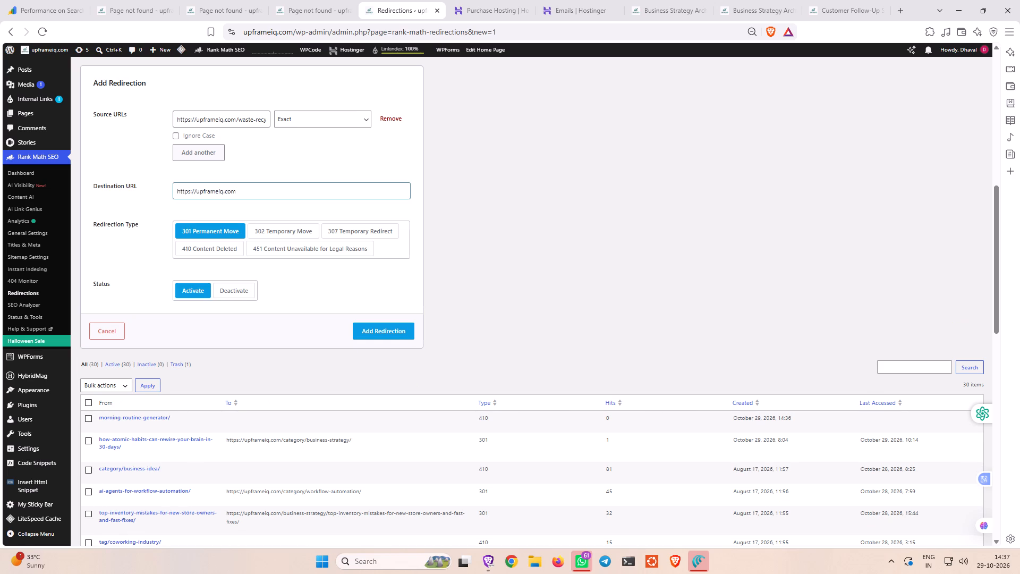
pyautogui.click(246, 192)
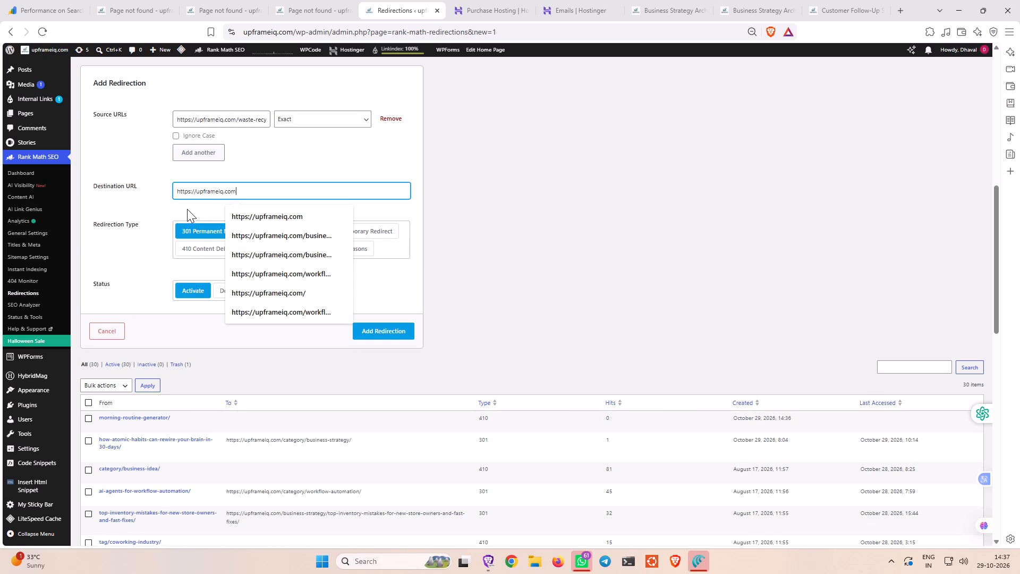
pyautogui.click(200, 244)
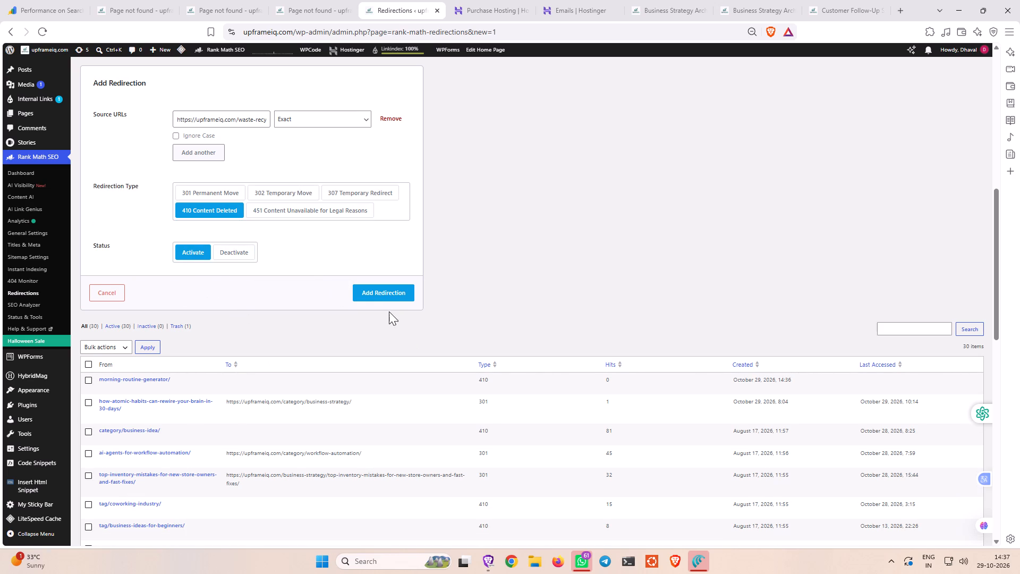
pyautogui.click(392, 294)
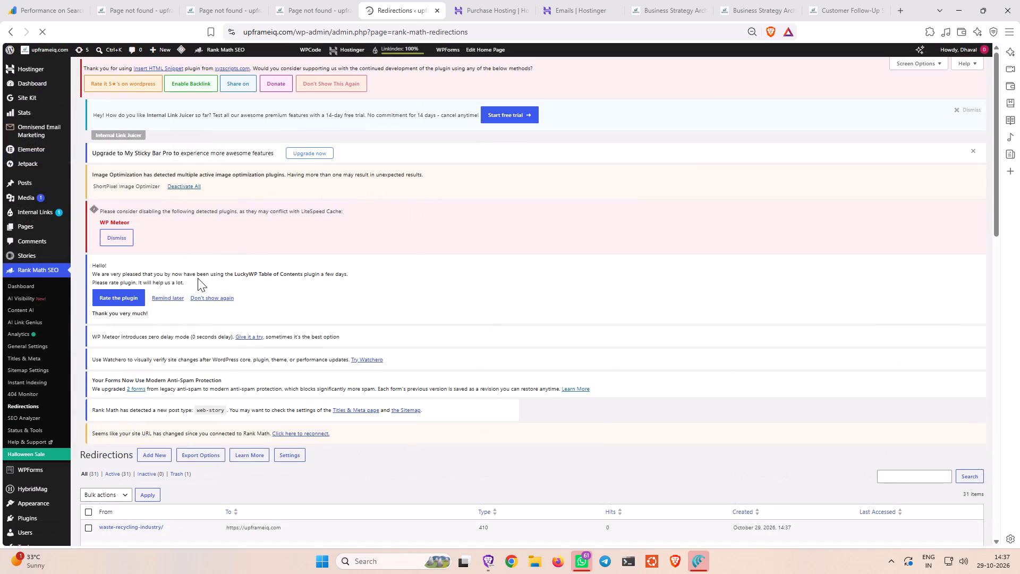
# From the Search Console pages list, open upframeiq.com/nbfc-sro-2025-fidc-status/ in a new tab and copy its URL.
pyautogui.click(216, 12)
pyautogui.click(155, 12)
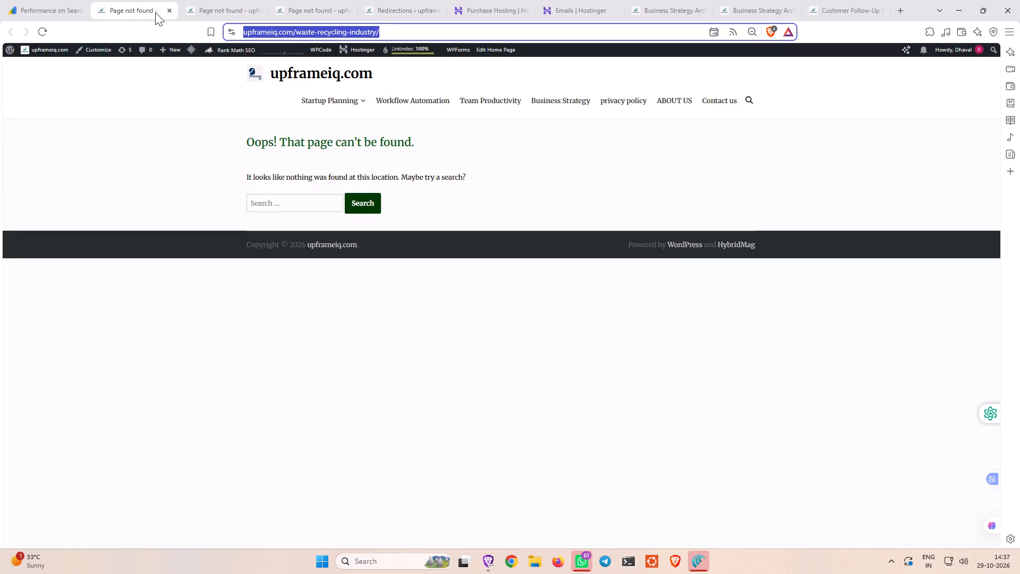
pyautogui.click(298, 7)
pyautogui.click(66, 8)
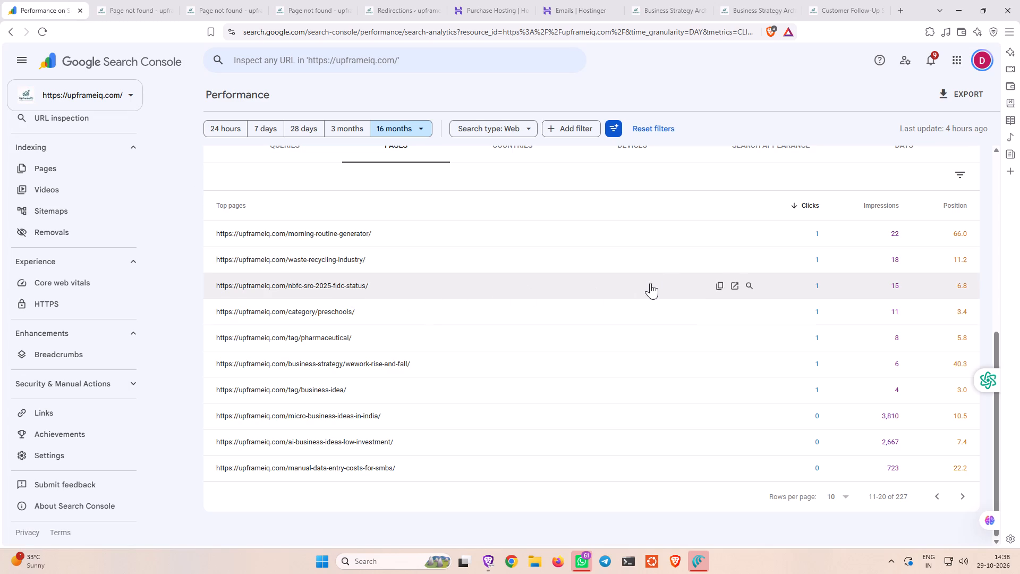
pyautogui.click(732, 284)
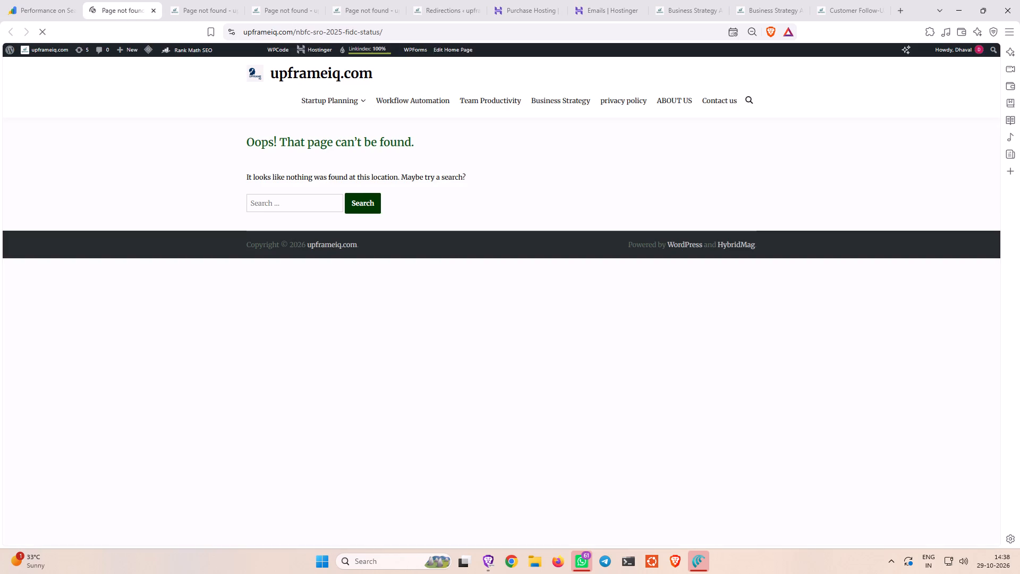
pyautogui.moveTo(388, 32); pyautogui.dragTo(242, 26)
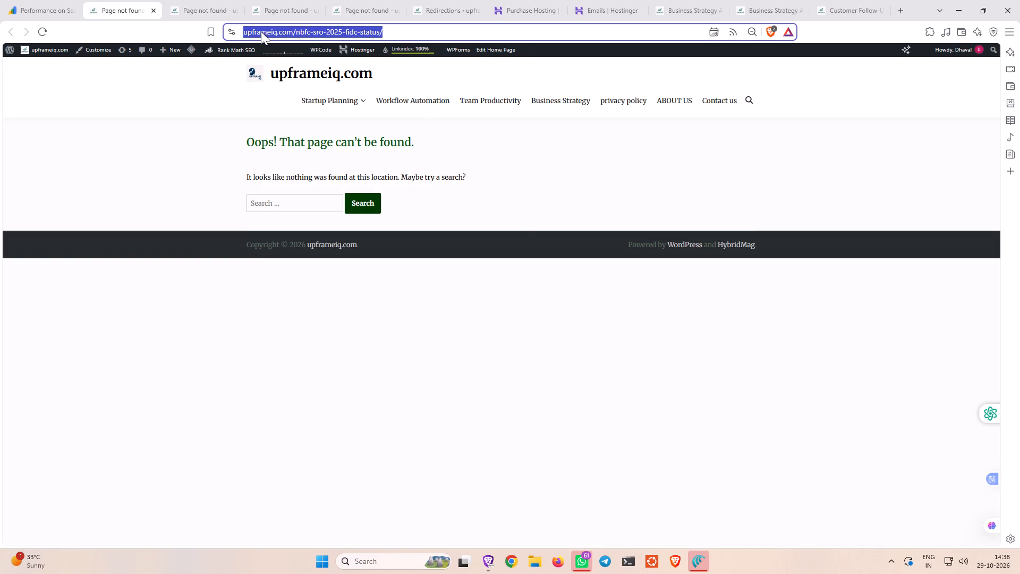
pyautogui.rightClick(262, 31)
pyautogui.click(305, 107)
# In Rank Math Redirections, add an active 410 Content Deleted redirection for the copied upframeiq.com/nbfc-sro-2025-fidc-status/ URL, with exact matching.
pyautogui.click(449, 11)
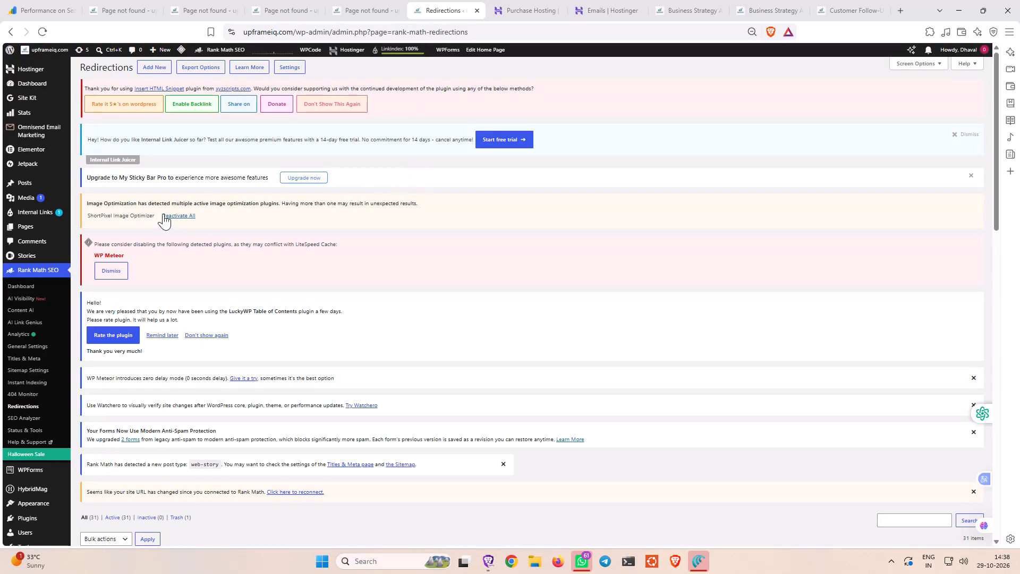
pyautogui.click(157, 67)
pyautogui.click(230, 119)
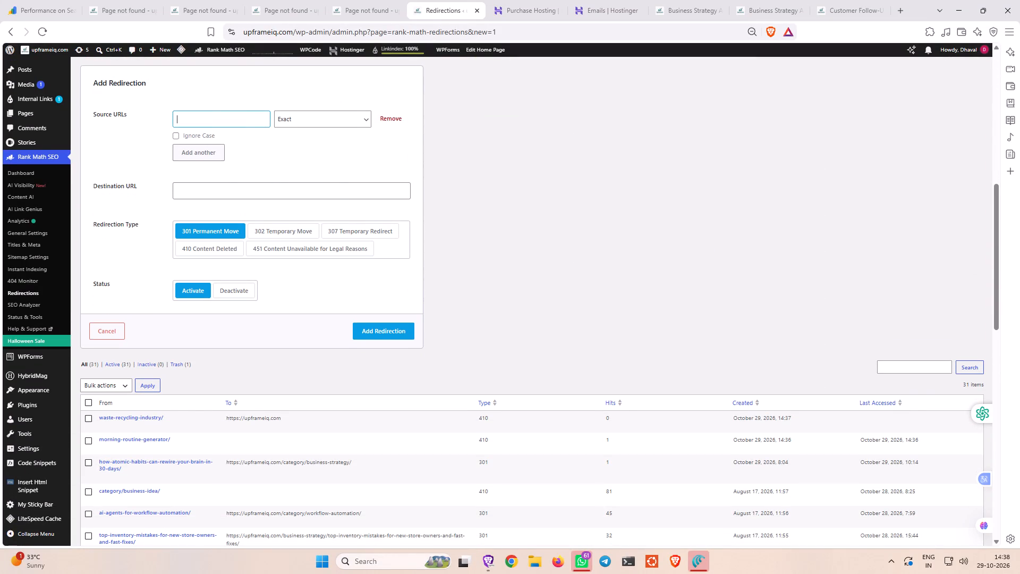
pyautogui.hotkey('ctrl', 'v')
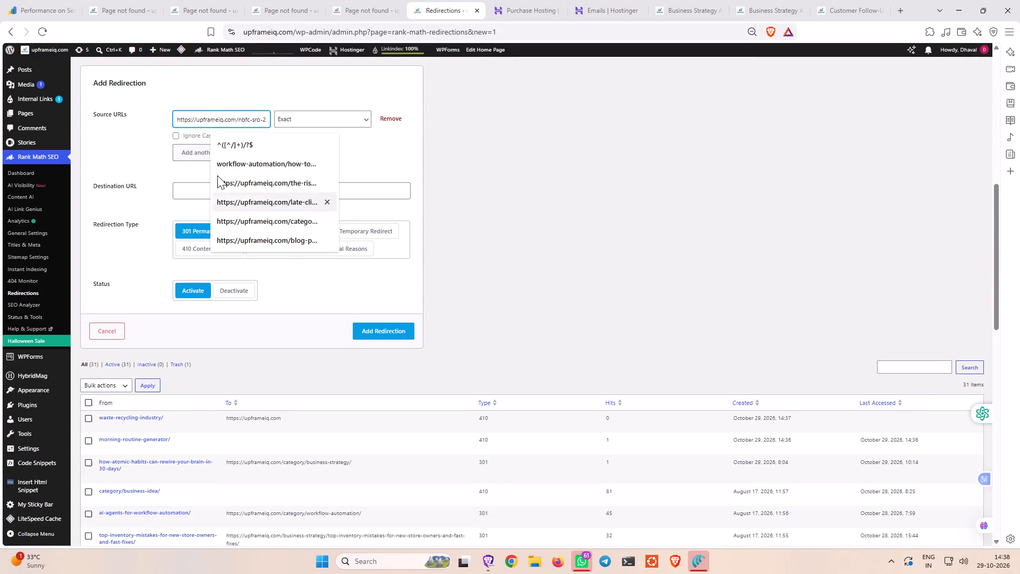
pyautogui.click(197, 248)
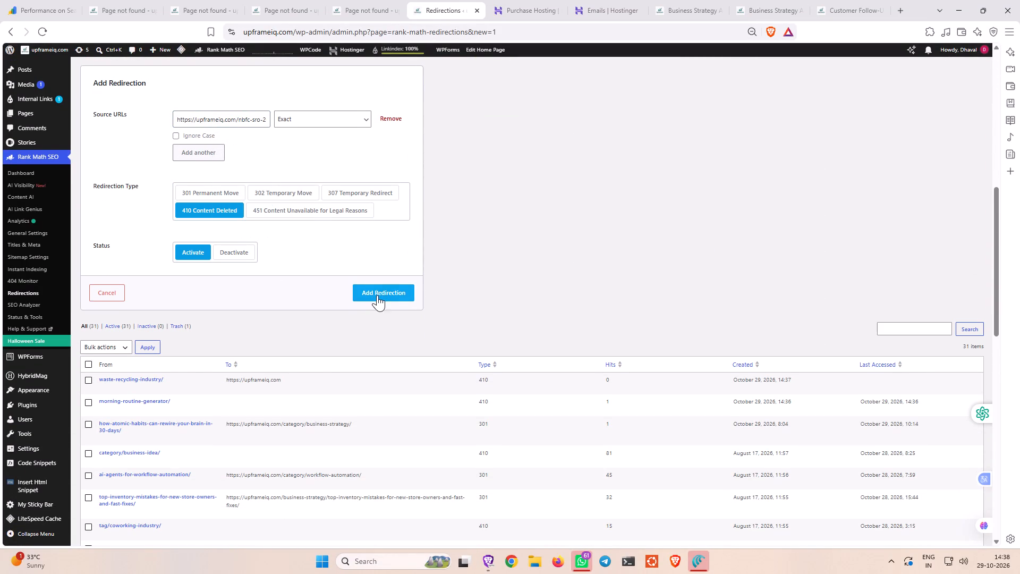
pyautogui.click(377, 295)
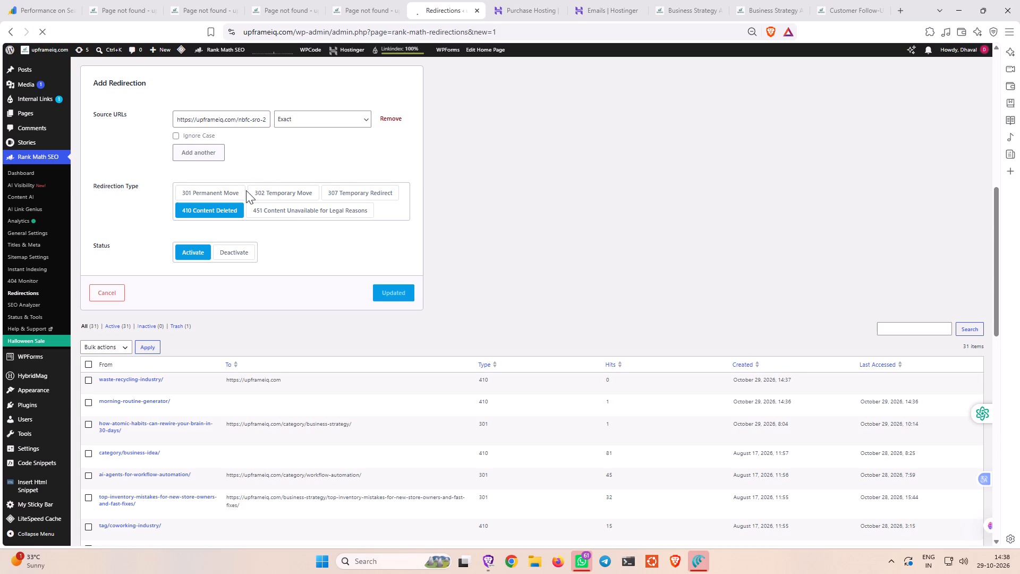
pyautogui.scroll(-2, 186, 293)
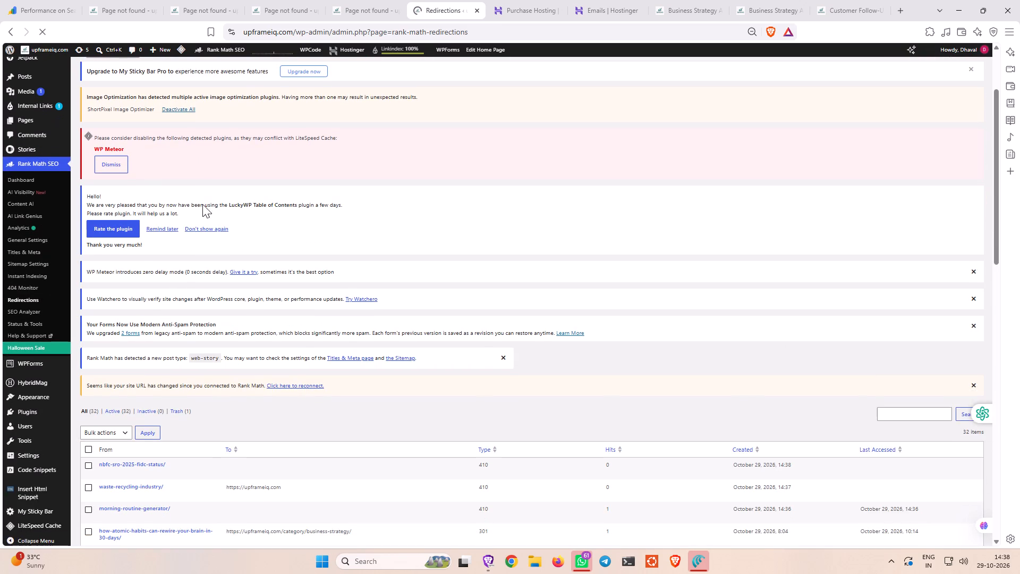
# From the Search Console pages list, open upframeiq.com/category/preschools/ in a new tab and copy its URL.
pyautogui.click(48, 11)
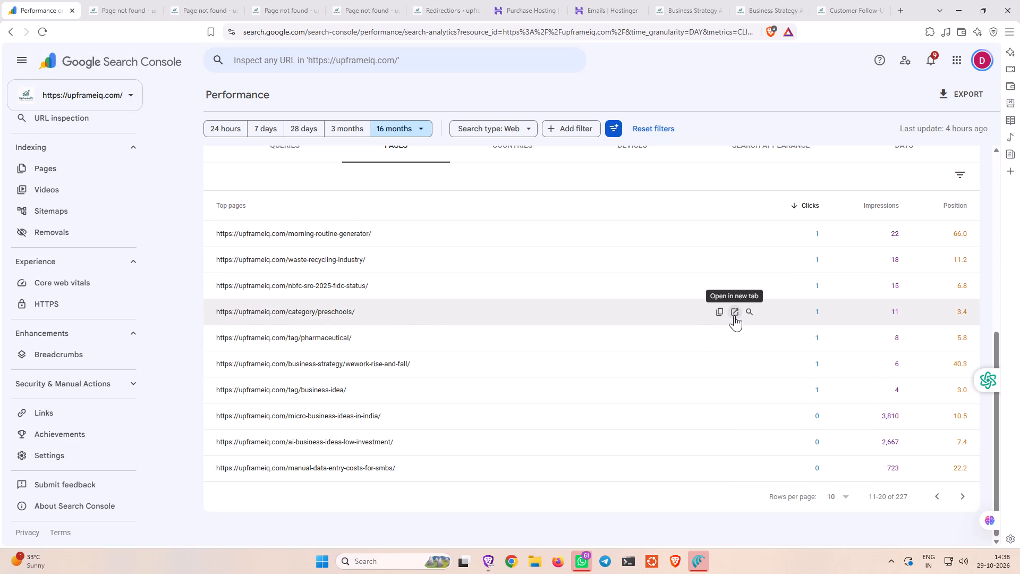
pyautogui.scroll(-1, 693, 357)
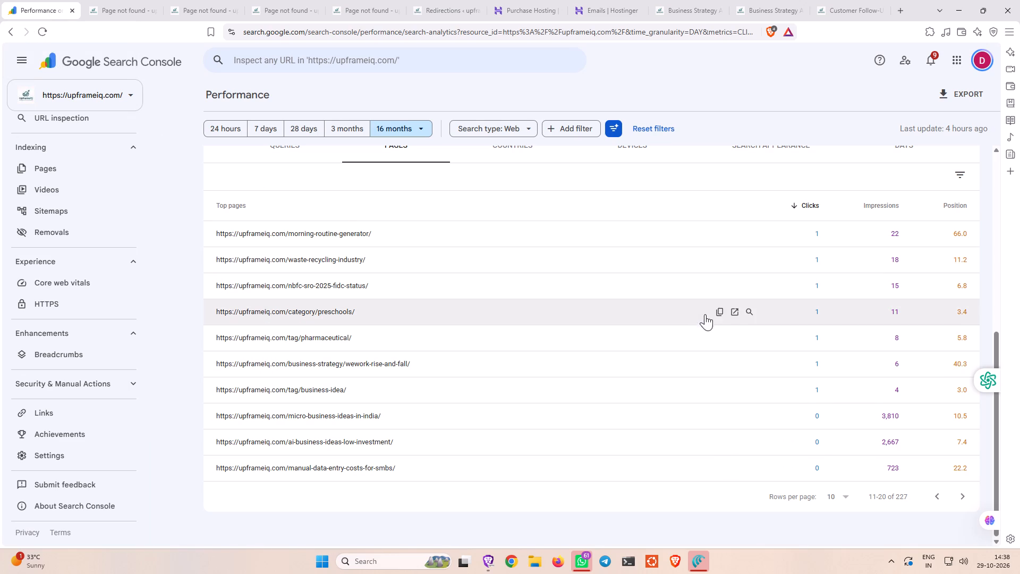
pyautogui.click(734, 312)
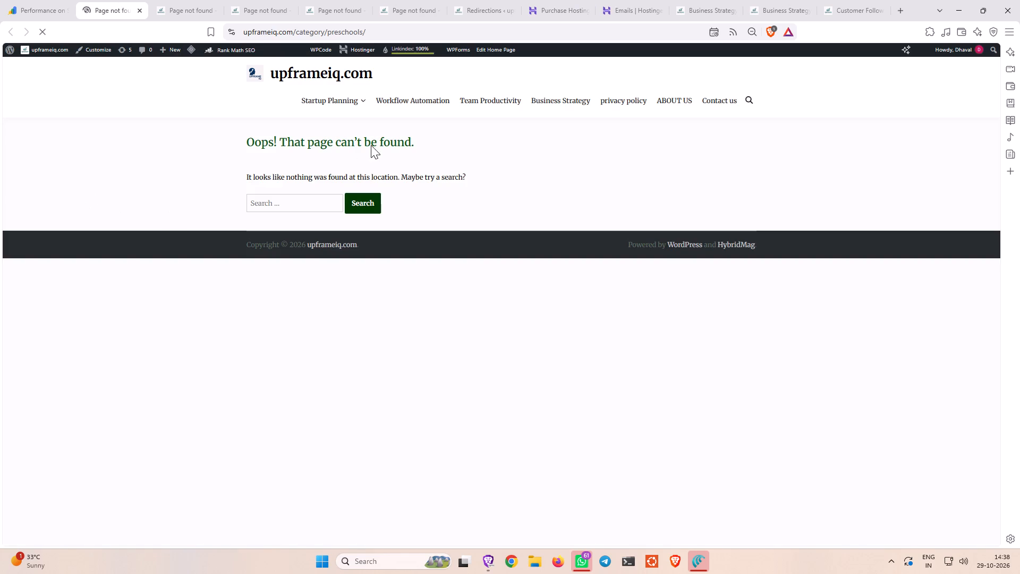
pyautogui.moveTo(369, 34); pyautogui.dragTo(240, 38)
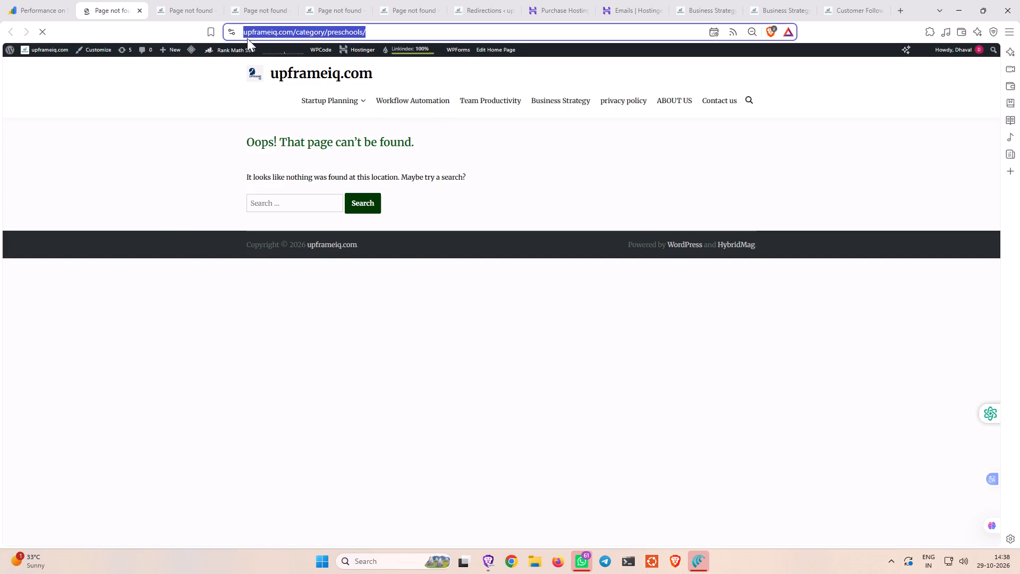
pyautogui.rightClick(247, 38)
pyautogui.click(290, 119)
# In Rank Math Redirections, add an active 410 Content Deleted redirection for the copied upframeiq.com/category/preschools/ URL, with exact matching.
pyautogui.click(460, 12)
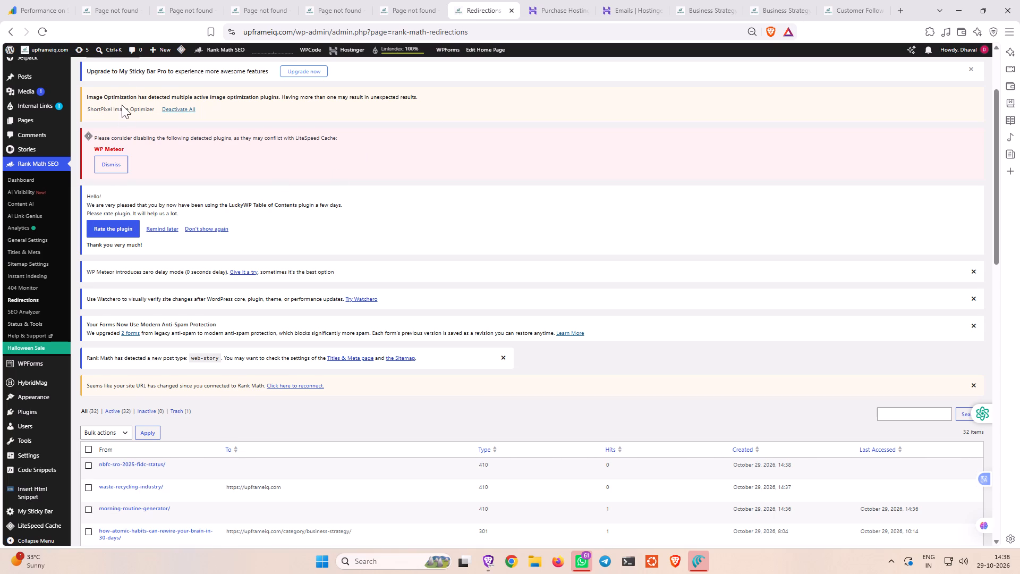
pyautogui.scroll(5, 245, 130)
pyautogui.click(158, 72)
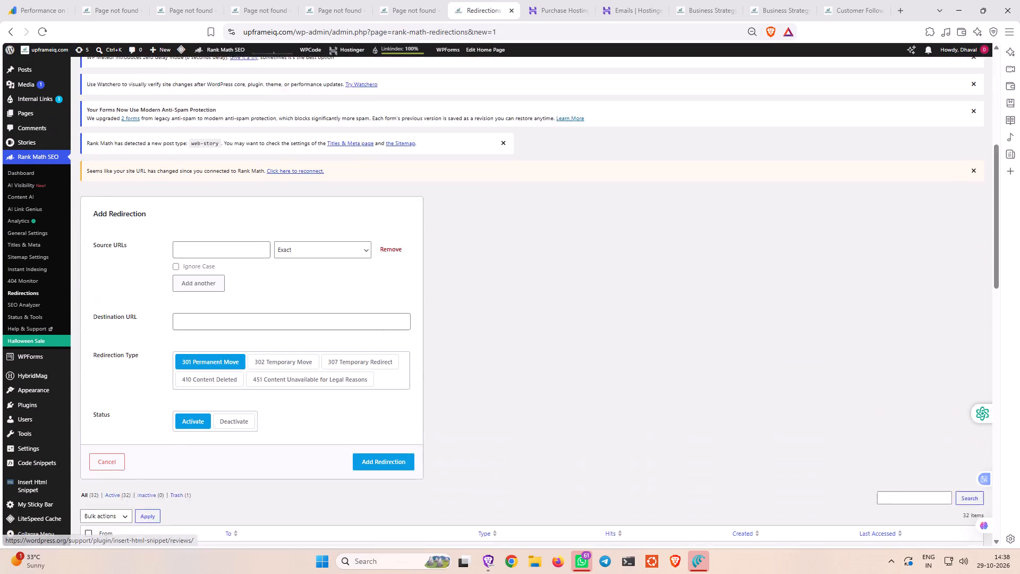
pyautogui.click(208, 120)
pyautogui.hotkey('ctrl', 'v')
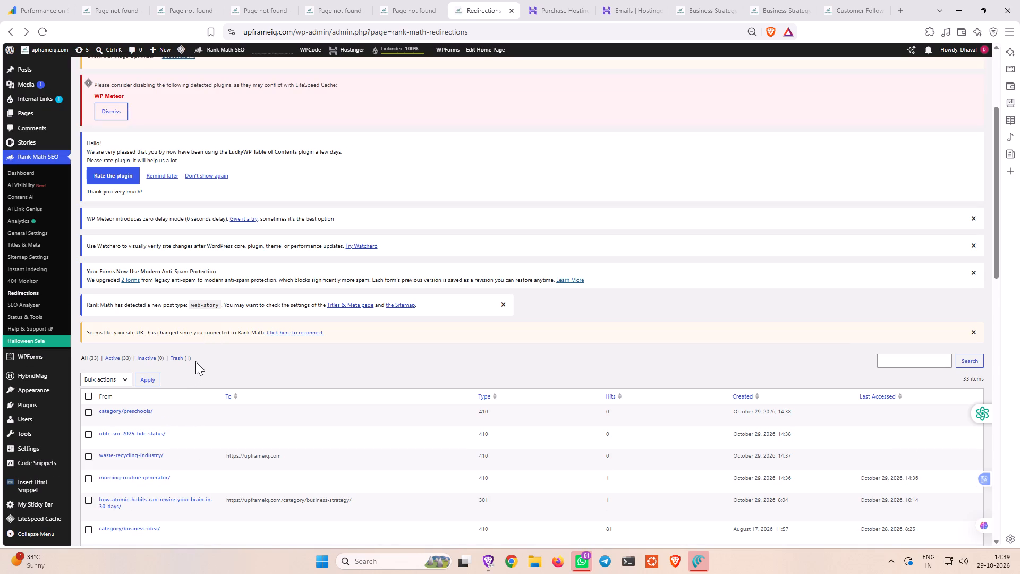
pyautogui.scroll(-11, 225, 380)
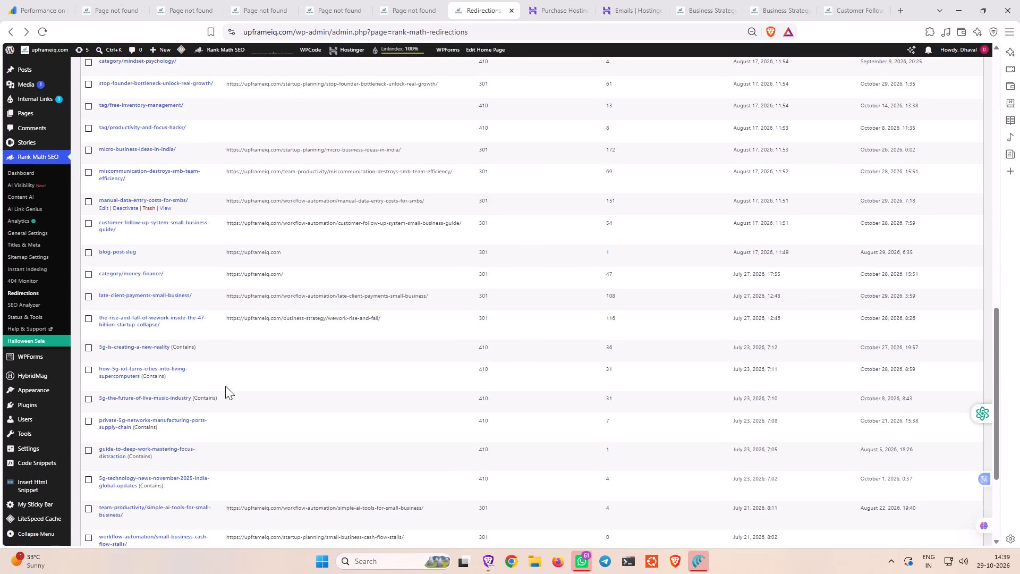
pyautogui.scroll(14, 225, 386)
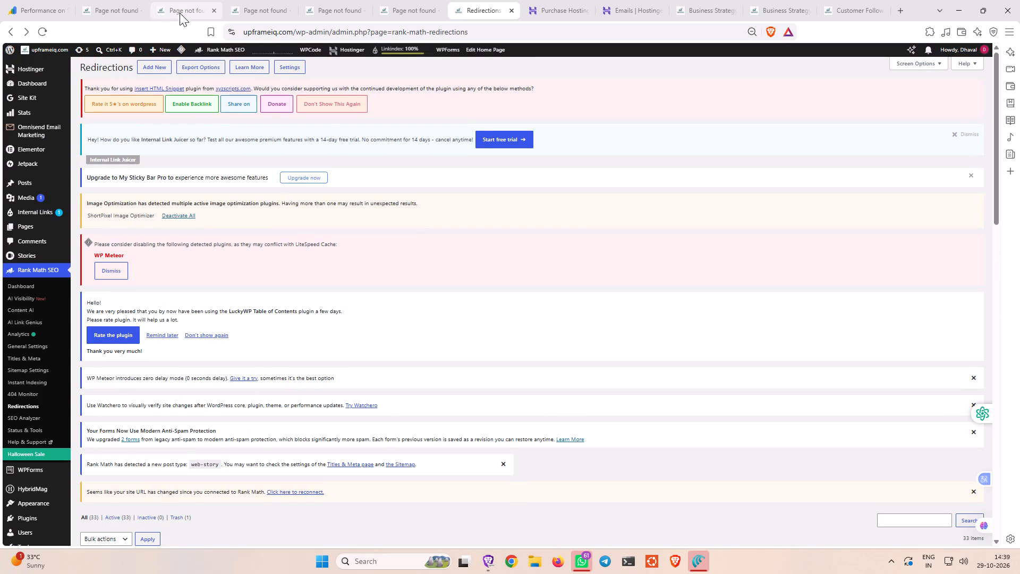
# From the Search Console pages list, open business-strategy/wework-rise-and-fall/ and micro-business-ideas-in-india/ in new tabs to check whether they still exist.
pyautogui.click(39, 11)
pyautogui.scroll(-2, 327, 267)
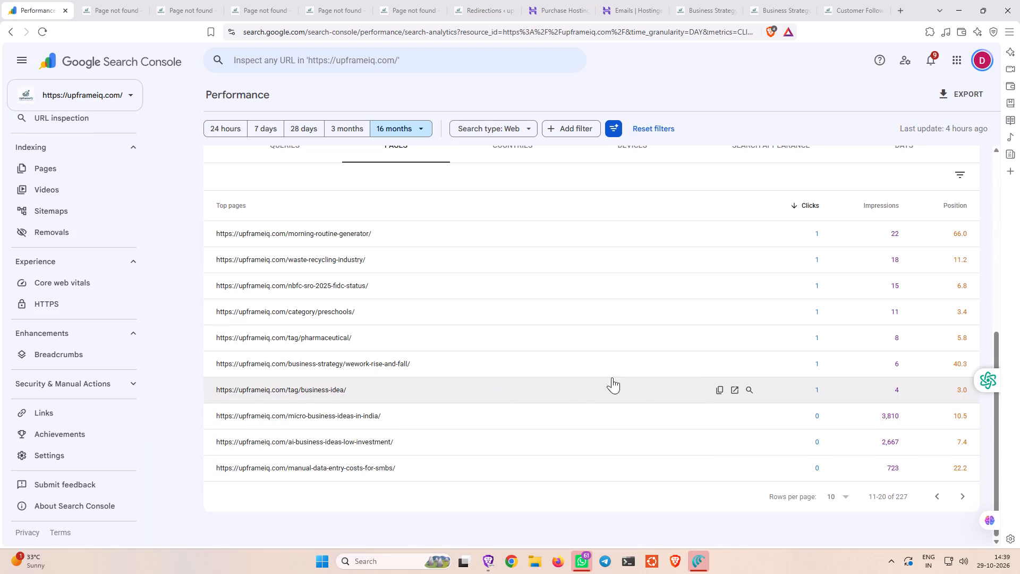
pyautogui.click(729, 362)
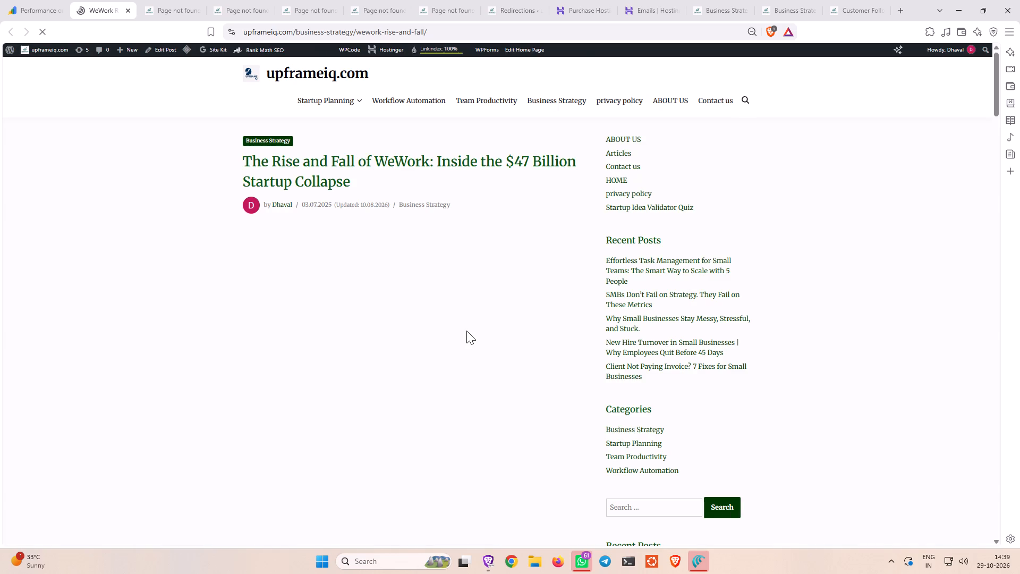
pyautogui.click(32, 10)
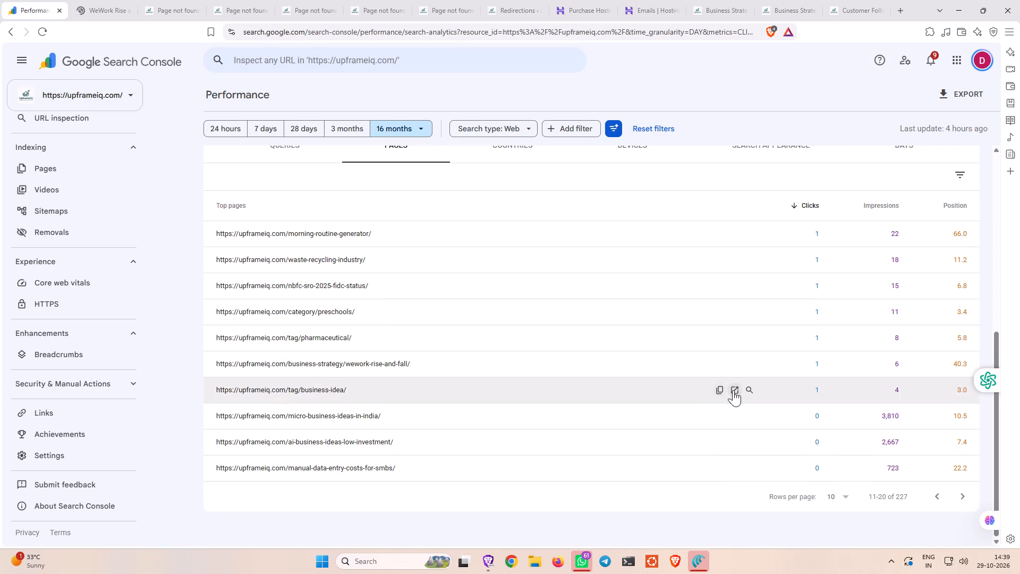
pyautogui.click(728, 417)
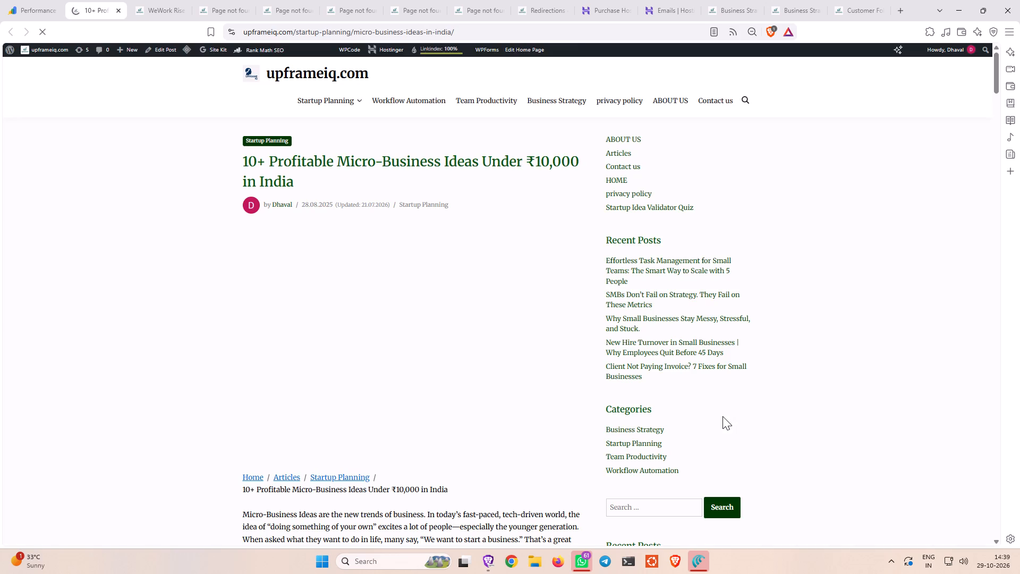
# Advance the Search Console pages list to rows 41-50, open upframeiq.com/ai-marketing/ in a new tab and copy its URL.
pyautogui.click(24, 10)
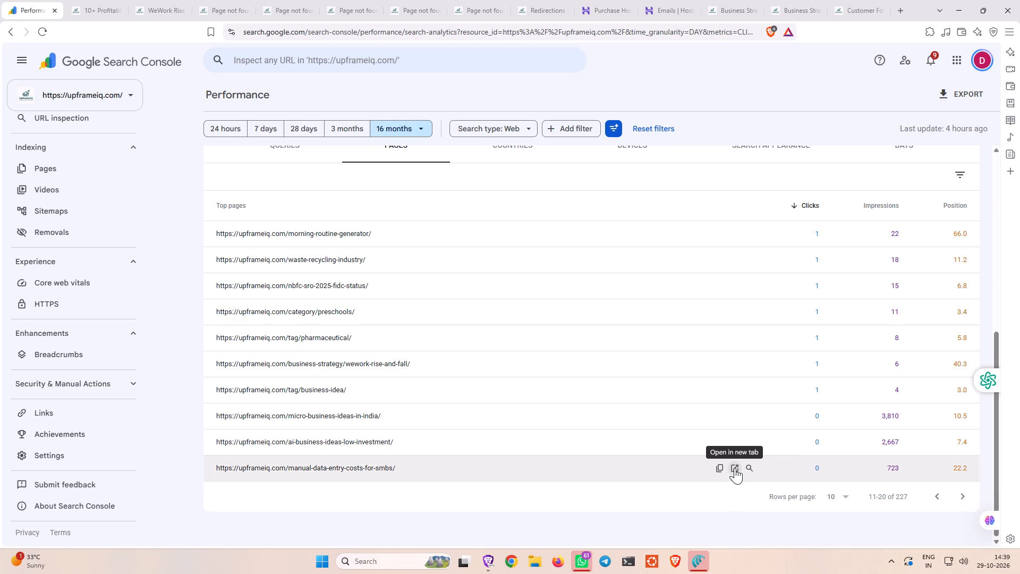
pyautogui.click(964, 496)
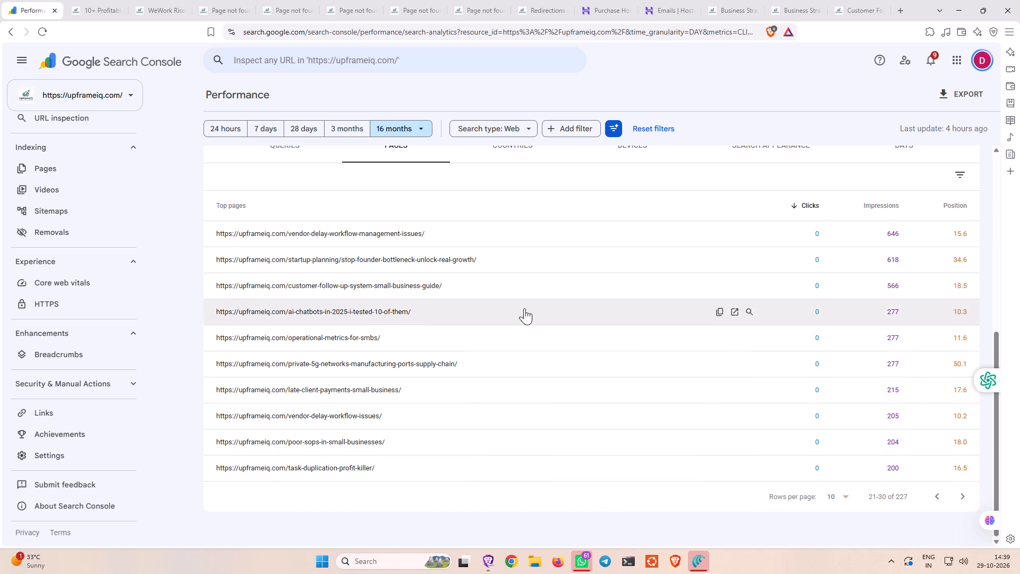
pyautogui.click(960, 498)
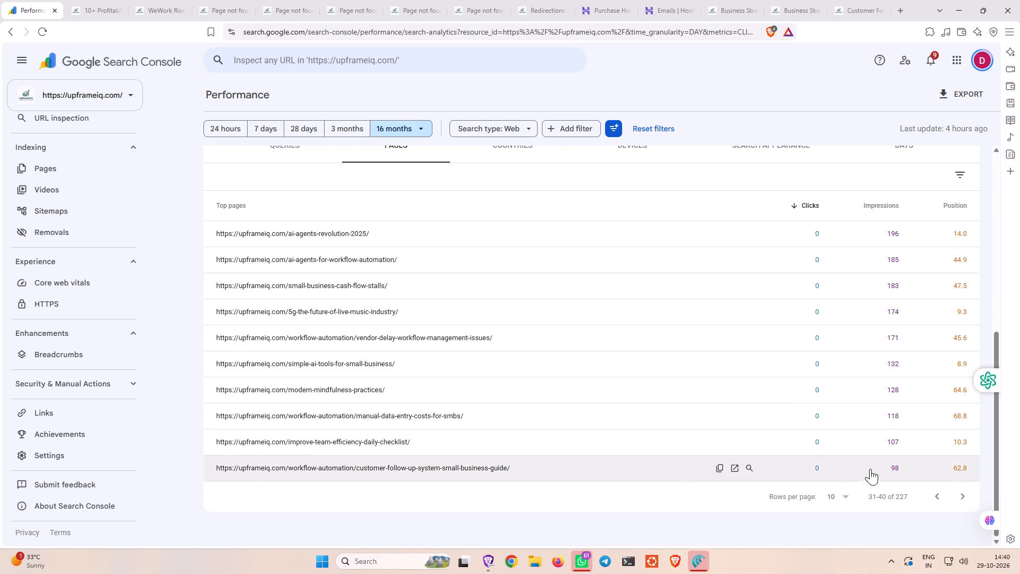
pyautogui.click(967, 493)
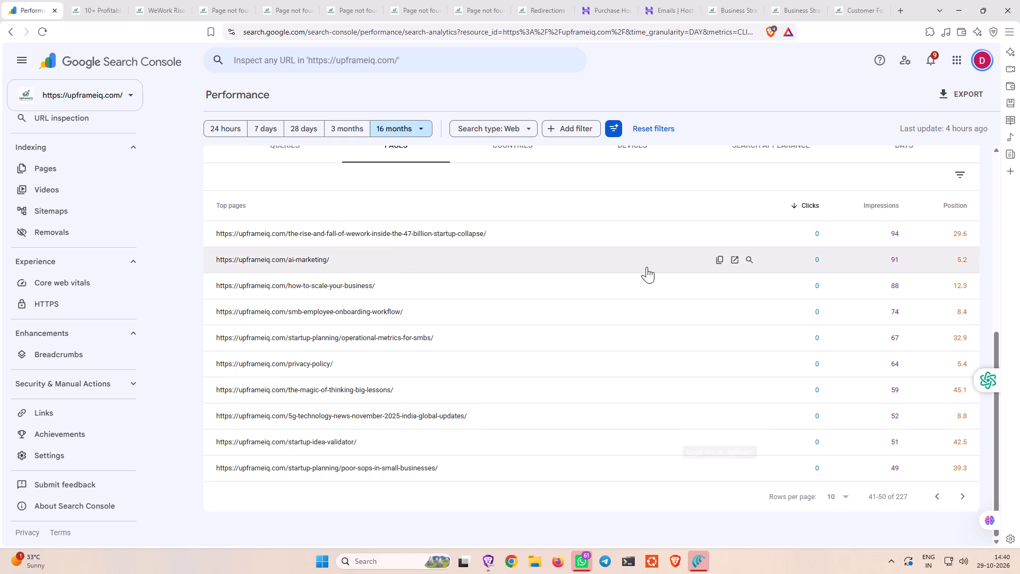
pyautogui.click(734, 256)
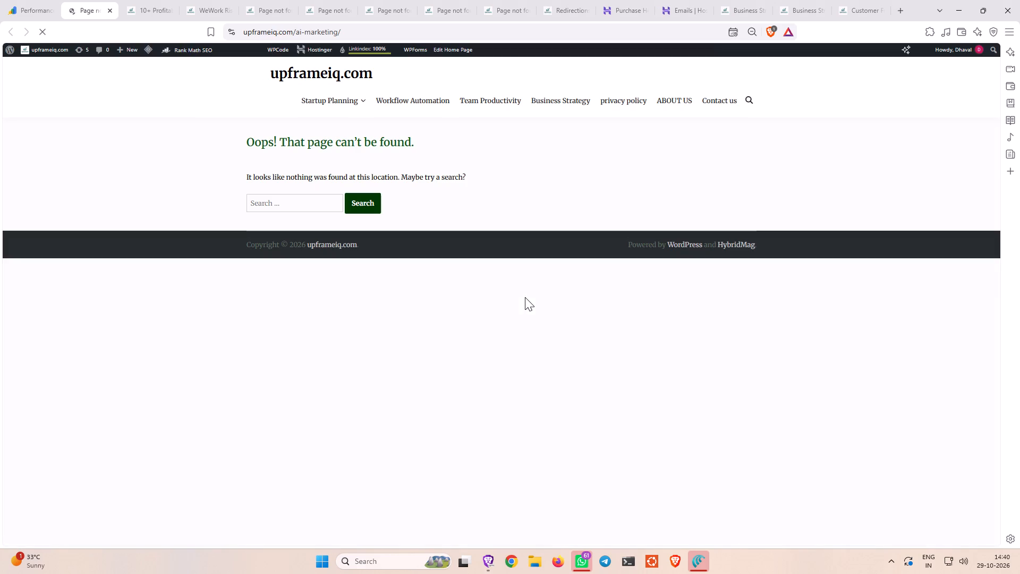
pyautogui.moveTo(382, 32); pyautogui.dragTo(239, 37)
pyautogui.rightClick(263, 31)
pyautogui.click(304, 111)
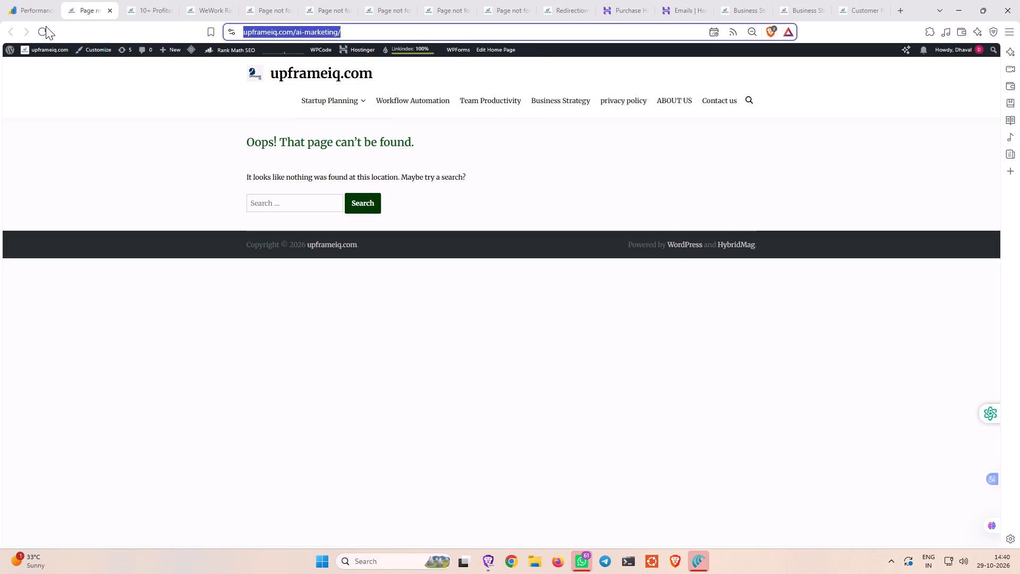
# Close the leftover tabs of the already checked upframeiq.com pages, keeping the ai-marketing page, Search Console and Redirections open.
pyautogui.click(407, 12)
pyautogui.click(345, 10)
pyautogui.click(286, 9)
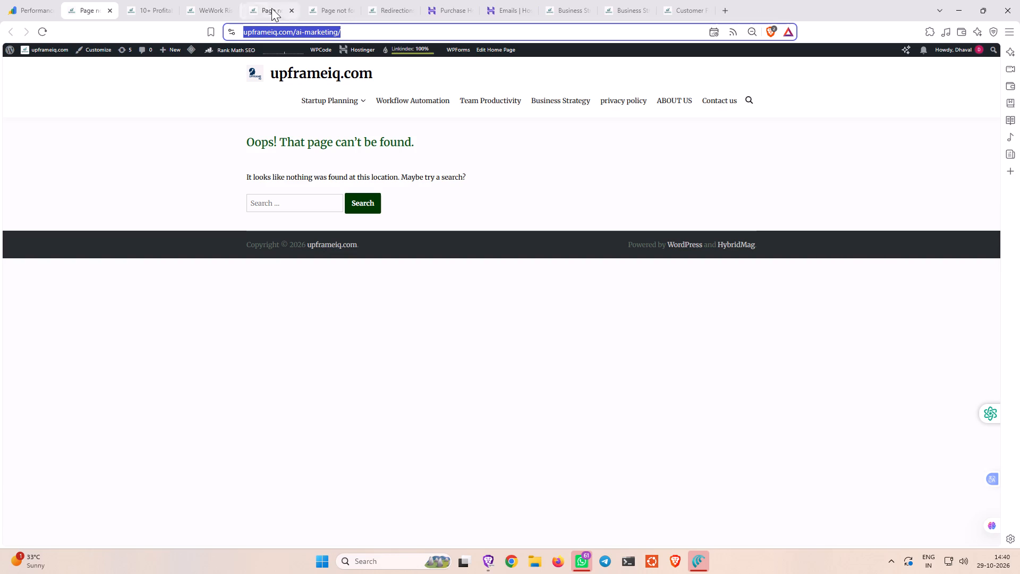
pyautogui.click(231, 9)
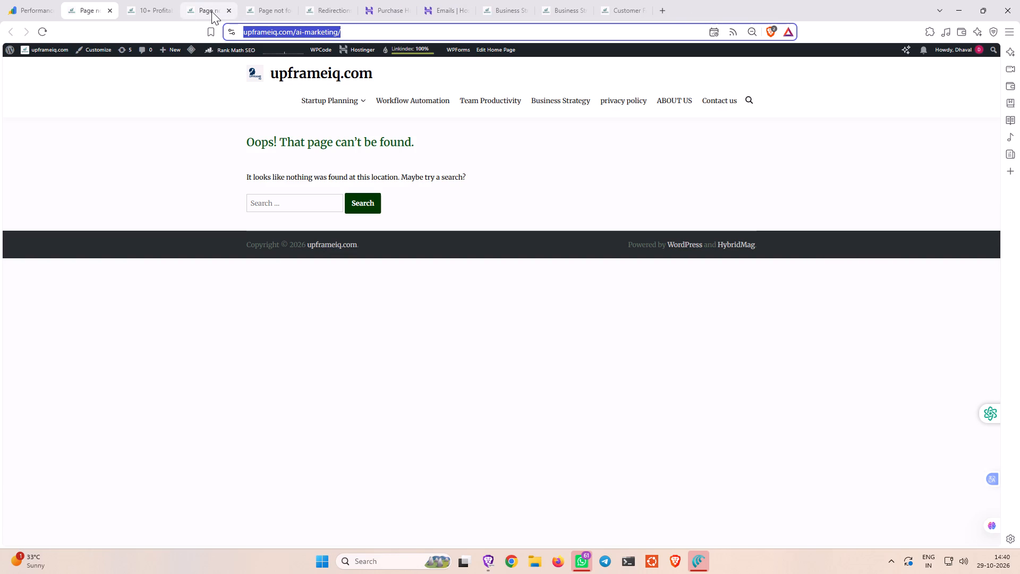
pyautogui.click(166, 9)
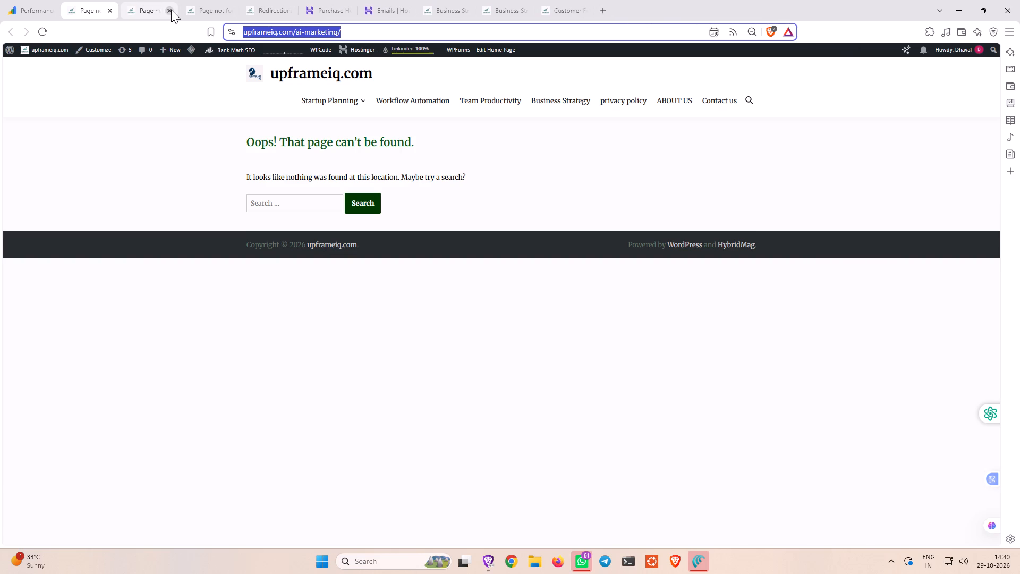
pyautogui.click(171, 10)
pyautogui.click(171, 10)
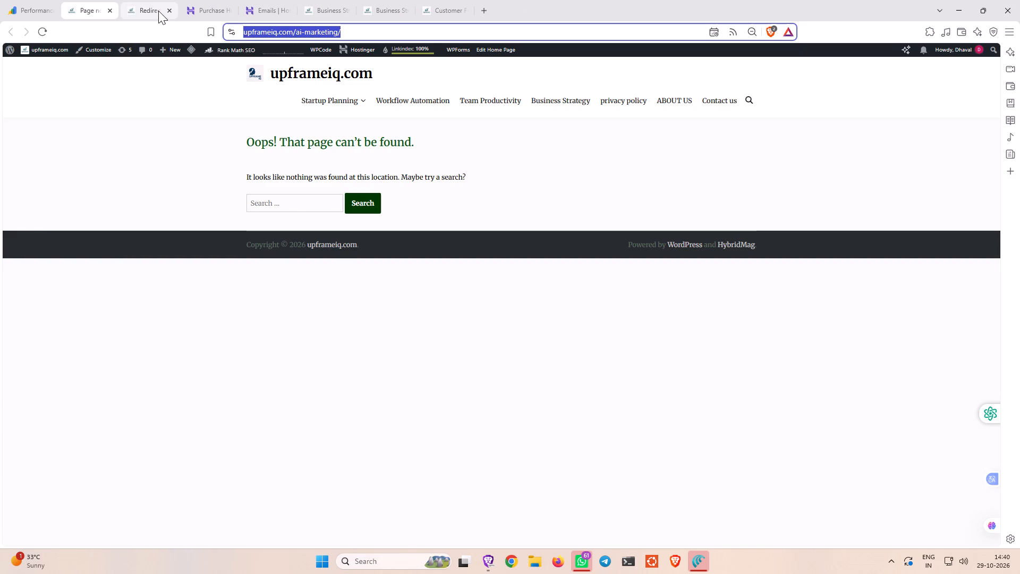
# In Rank Math Redirections, add an active 410 Content Deleted redirection for the copied upframeiq.com/ai-marketing/ URL with exact matching, and close that page's tab.
pyautogui.click(158, 11)
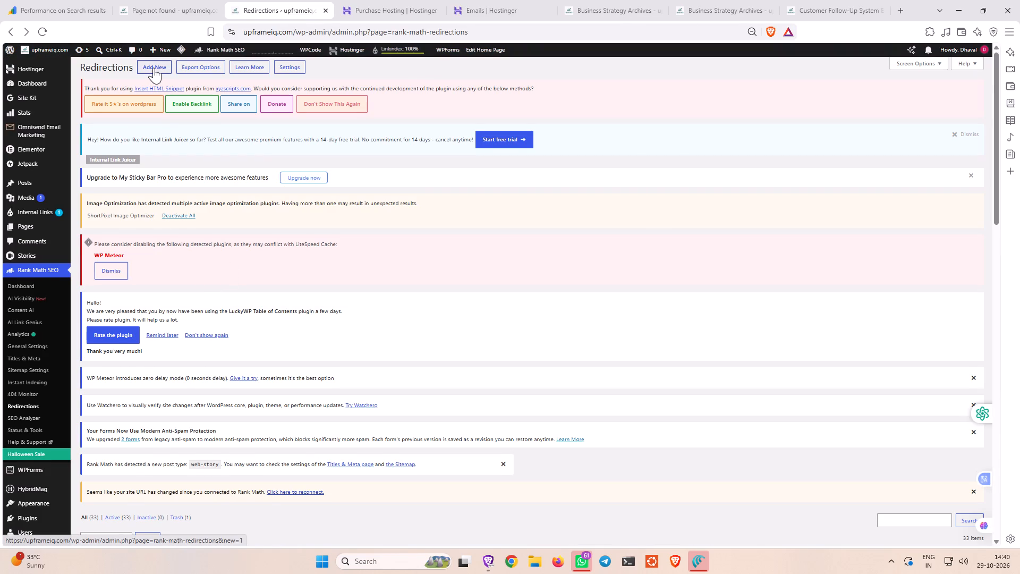
pyautogui.click(154, 67)
pyautogui.click(194, 122)
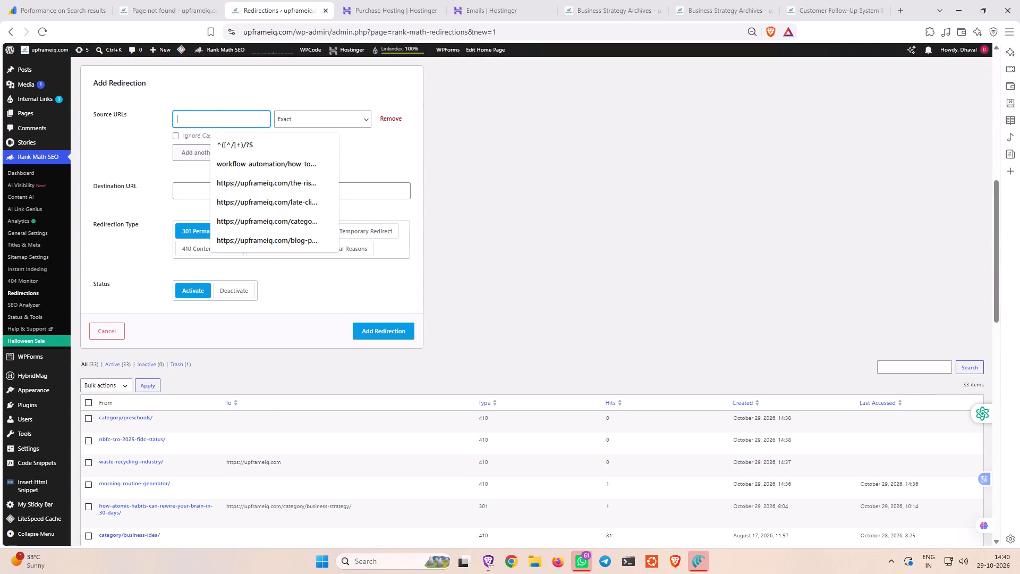
pyautogui.hotkey('ctrl', 'v')
pyautogui.click(195, 243)
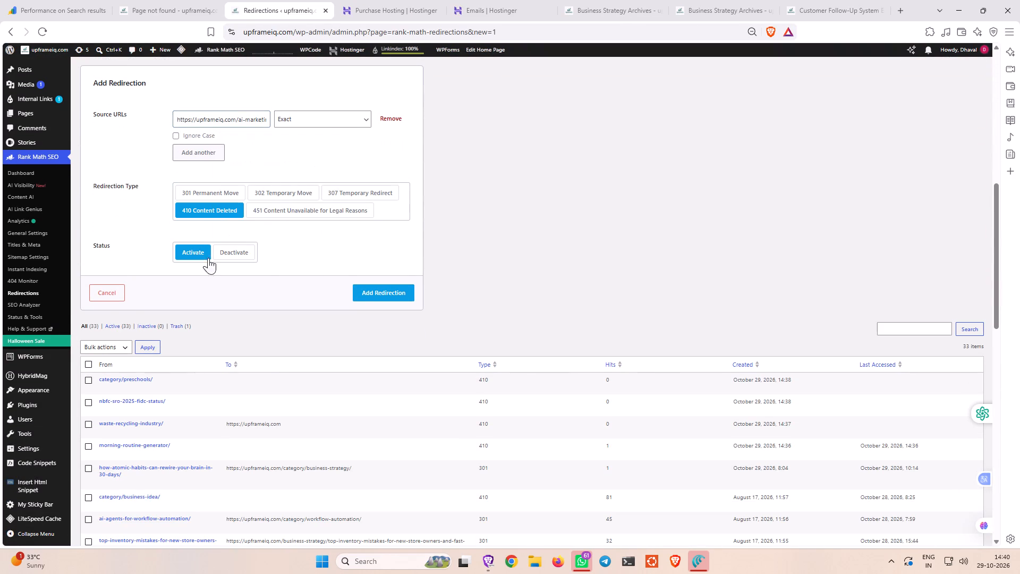
pyautogui.click(384, 292)
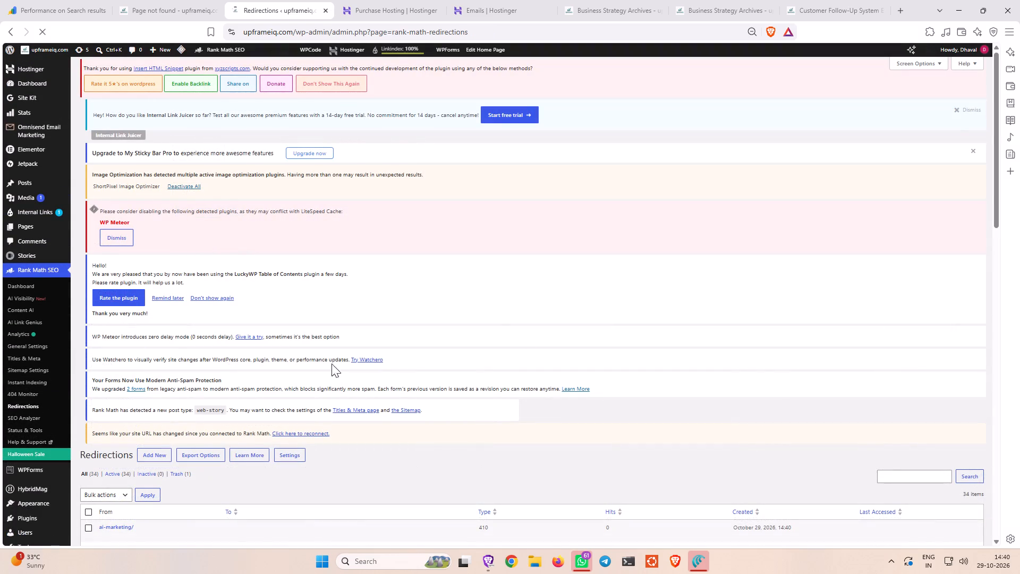
pyautogui.scroll(-10, 326, 359)
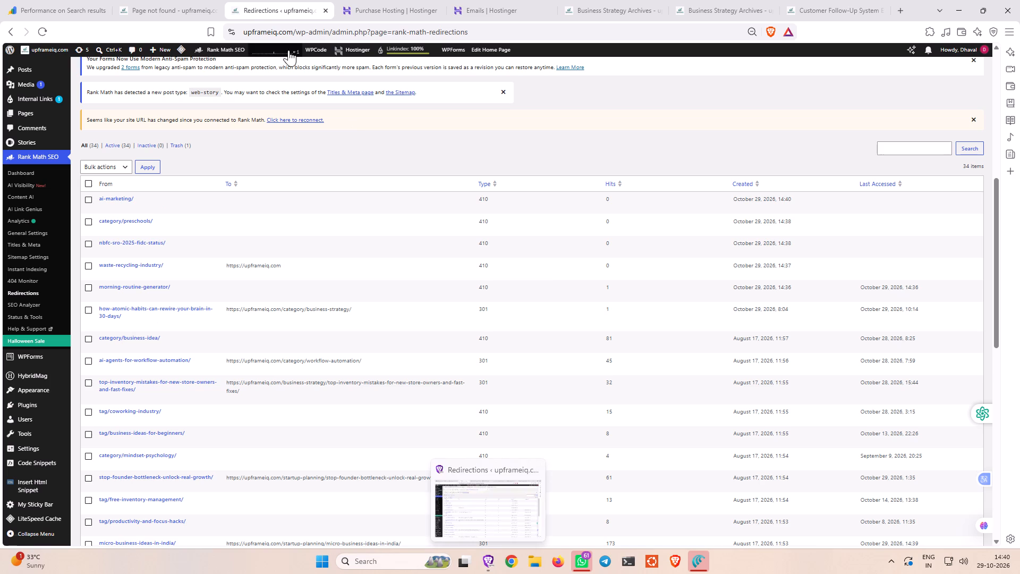
pyautogui.click(215, 10)
# From the Search Console pages list, open upframeiq.com/5g-technology-news-november-2025-india-global-updates/ in a new tab and copy its URL.
pyautogui.click(64, 7)
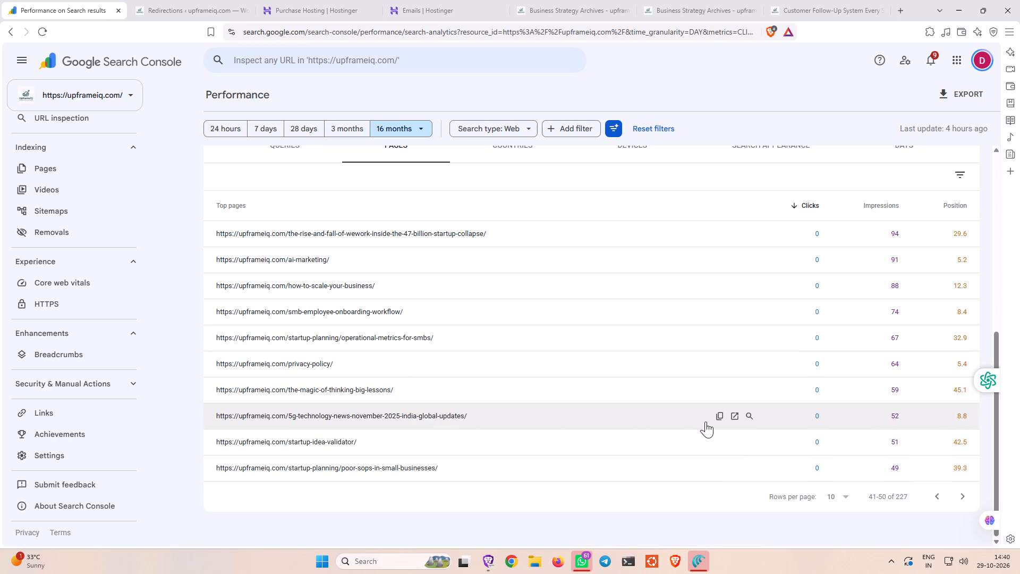
pyautogui.click(731, 417)
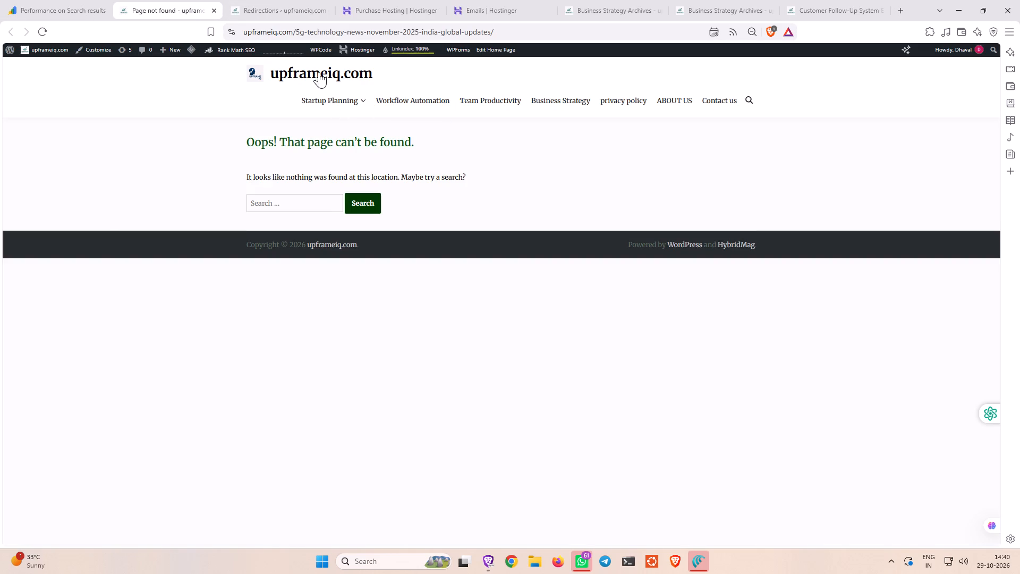
pyautogui.moveTo(508, 33); pyautogui.dragTo(240, 45)
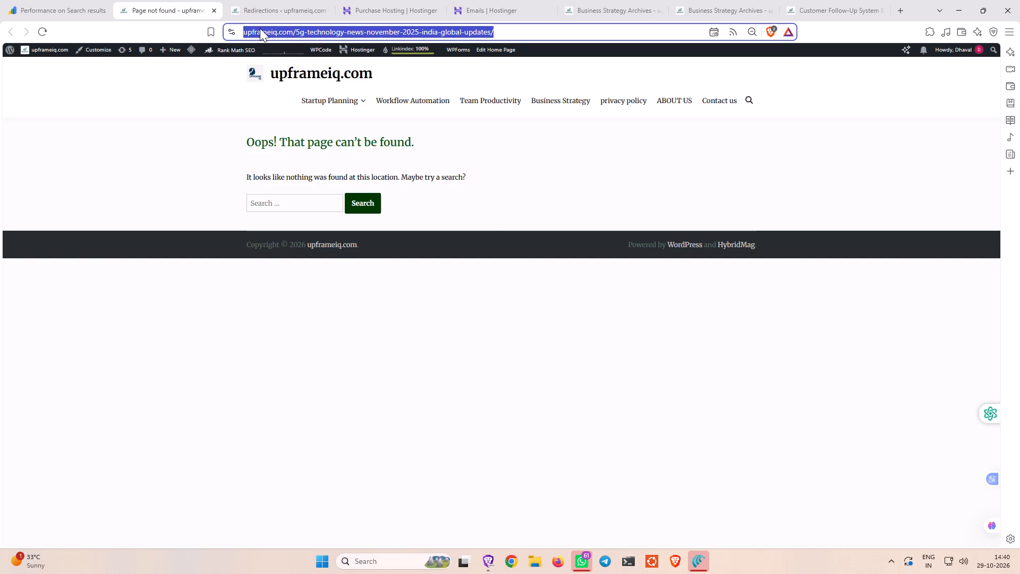
pyautogui.rightClick(260, 28)
pyautogui.click(301, 103)
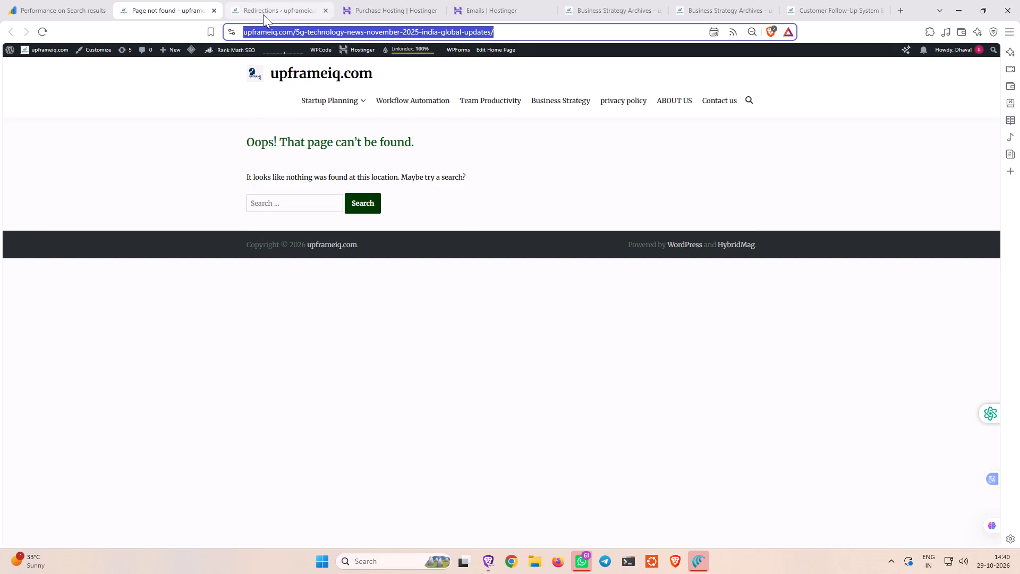
# In Rank Math Redirections, add an active 410 Content Deleted redirection for the copied 5g-technology-news-november-2025-india-global-updates/ URL, with exact matching.
pyautogui.click(263, 14)
pyautogui.scroll(5, 127, 157)
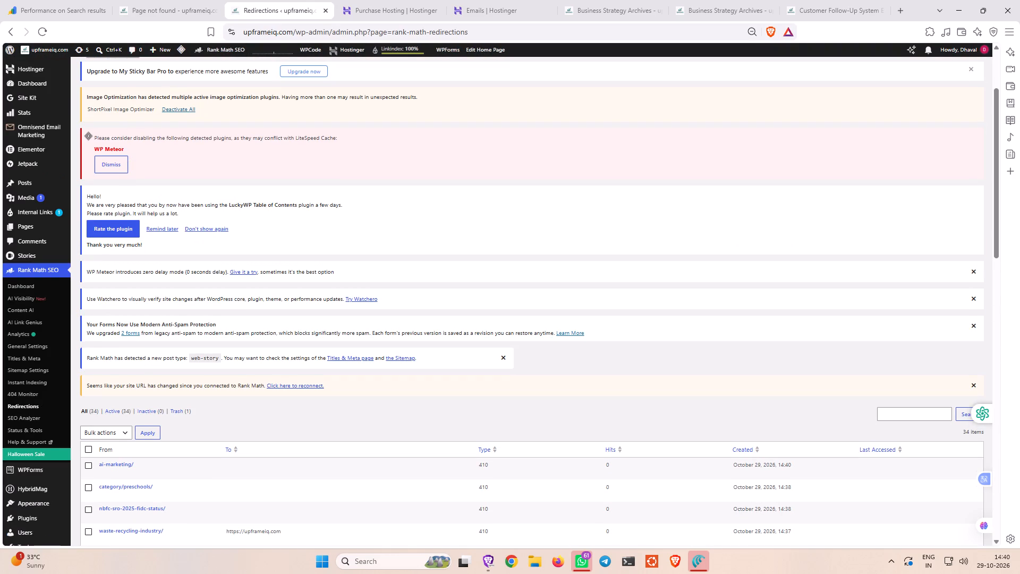
pyautogui.scroll(4, 151, 133)
pyautogui.click(155, 70)
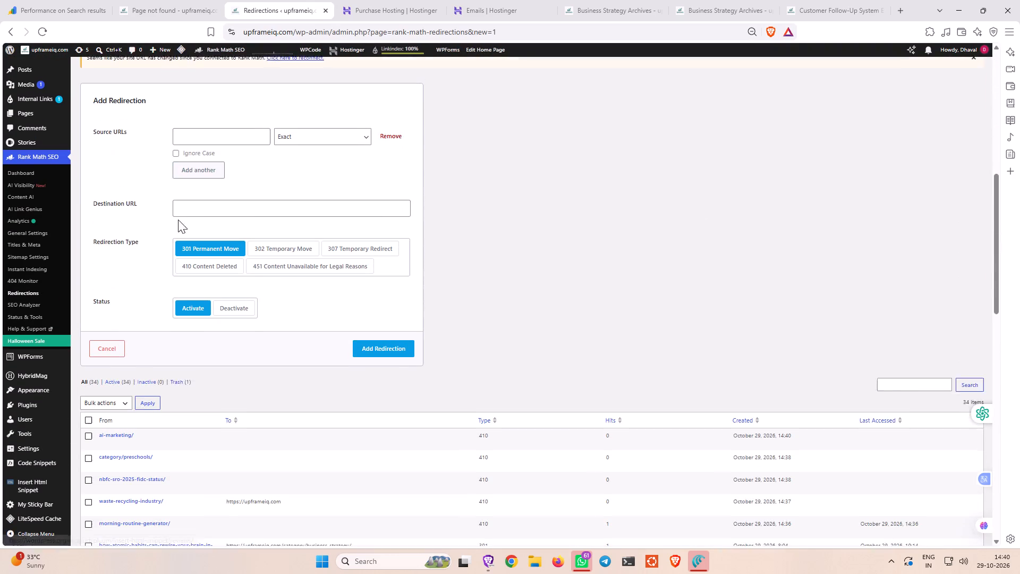
pyautogui.click(203, 124)
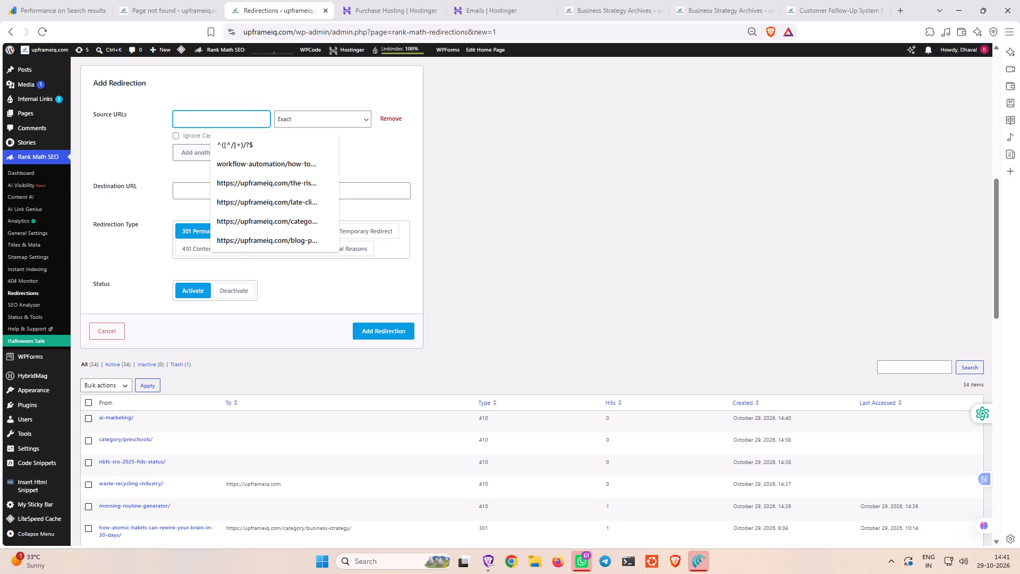
pyautogui.hotkey('ctrl', 'v')
pyautogui.click(194, 246)
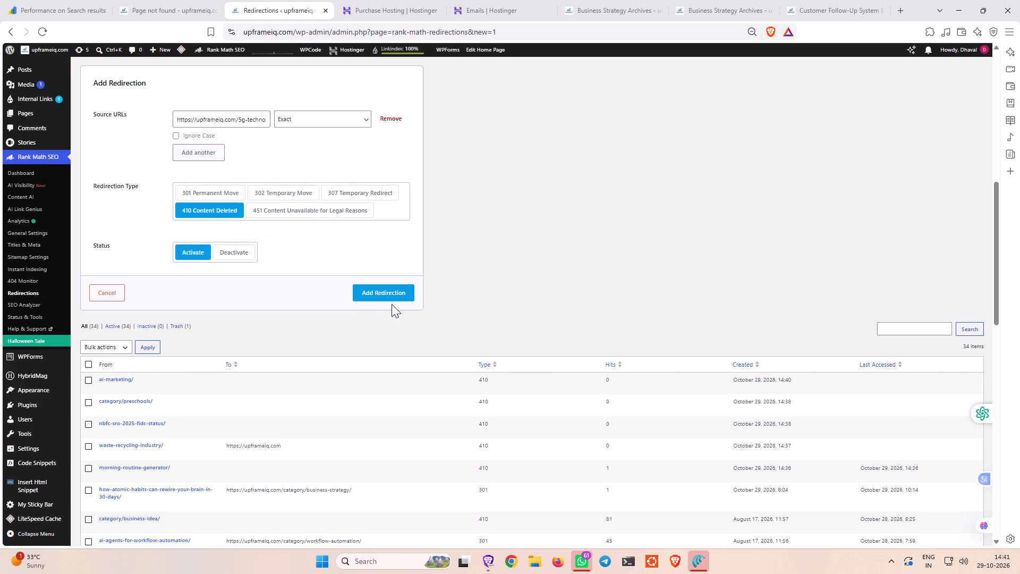
pyautogui.click(388, 290)
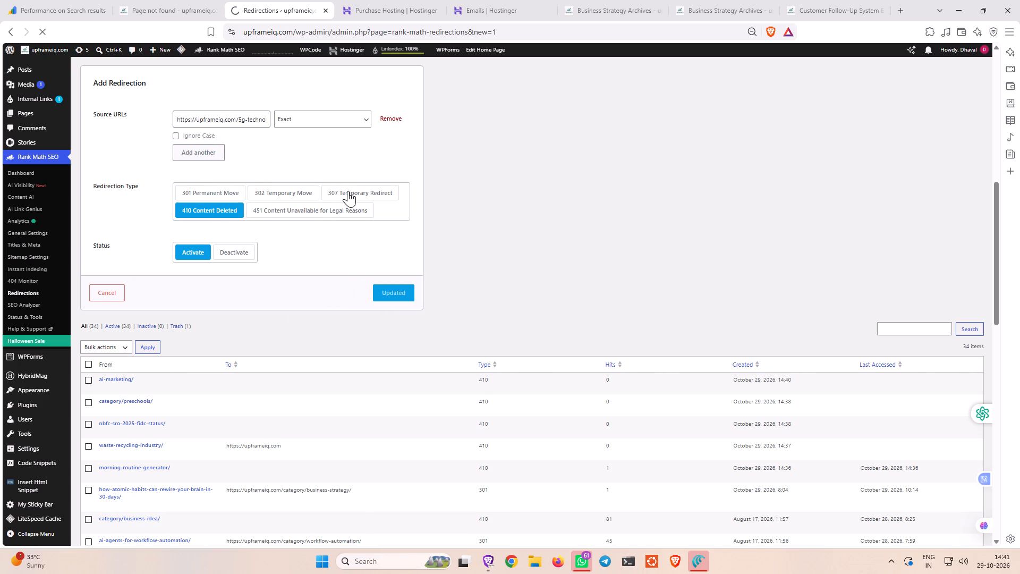
pyautogui.scroll(-8, 313, 310)
# Close WhatsApp and the other open background app, keeping the browser running.
pyautogui.rightClick(692, 560)
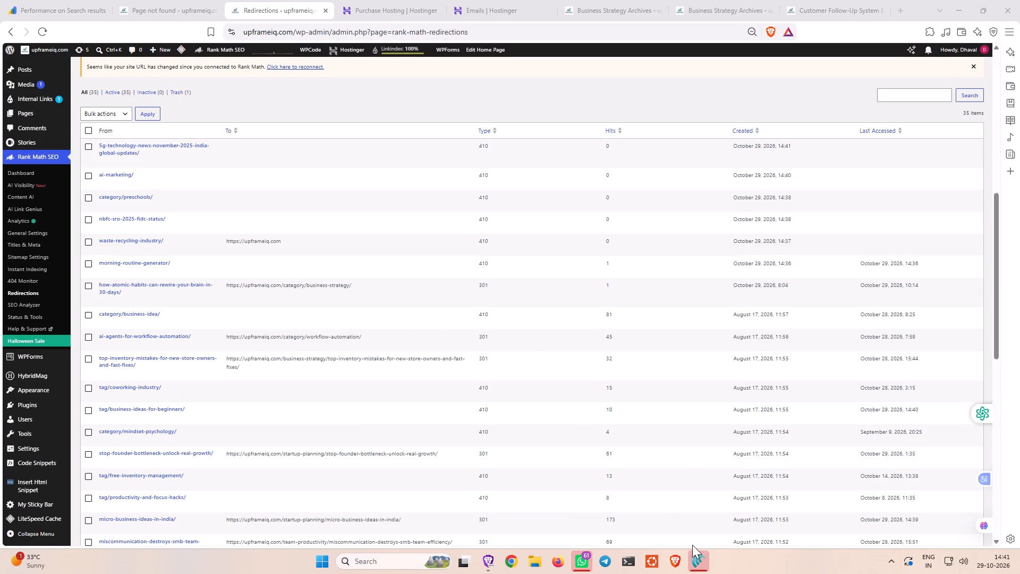
pyautogui.click(662, 535)
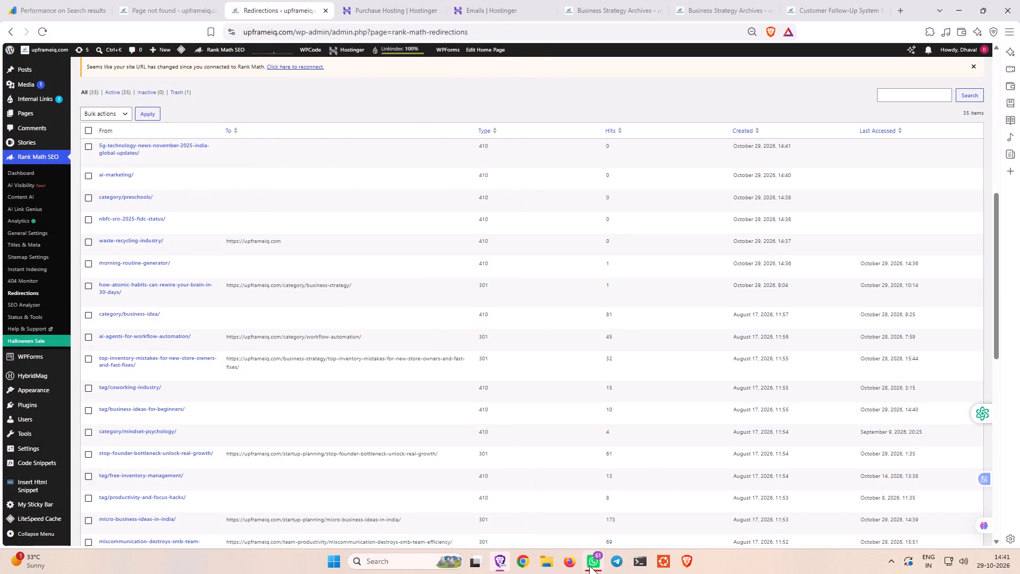
pyautogui.rightClick(589, 565)
pyautogui.click(587, 535)
# Advance the Search Console pages list to rows 51-60 to look through more upframeiq.com URLs.
pyautogui.click(54, 4)
pyautogui.scroll(-1, 370, 371)
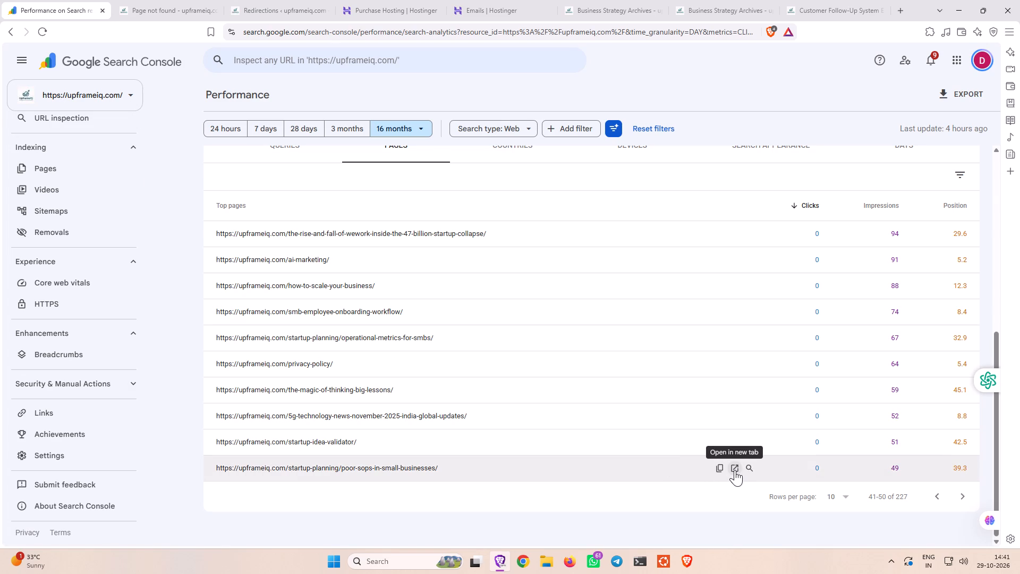
pyautogui.click(965, 496)
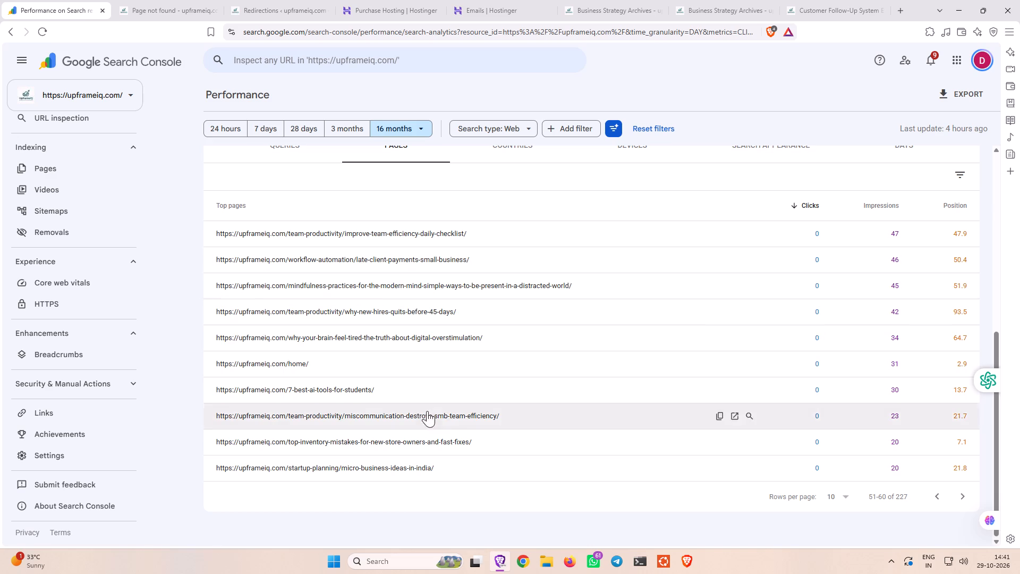
# Review the top search queries for upframeiq.com and filter the performance report to the pages for the query "modern mindfulness".
pyautogui.scroll(4, 407, 423)
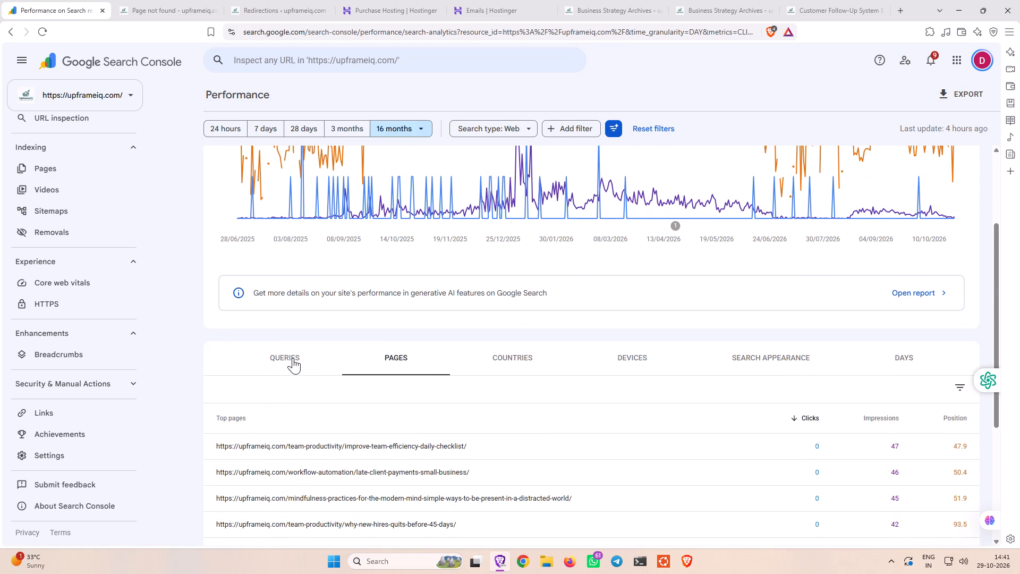
pyautogui.click(293, 358)
pyautogui.scroll(-5, 467, 212)
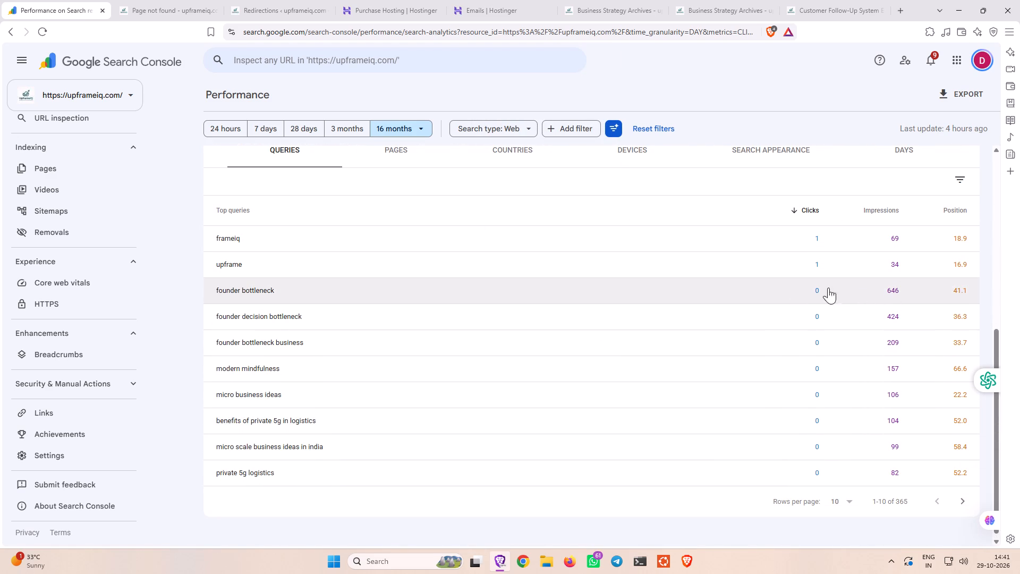
pyautogui.scroll(-1, 443, 322)
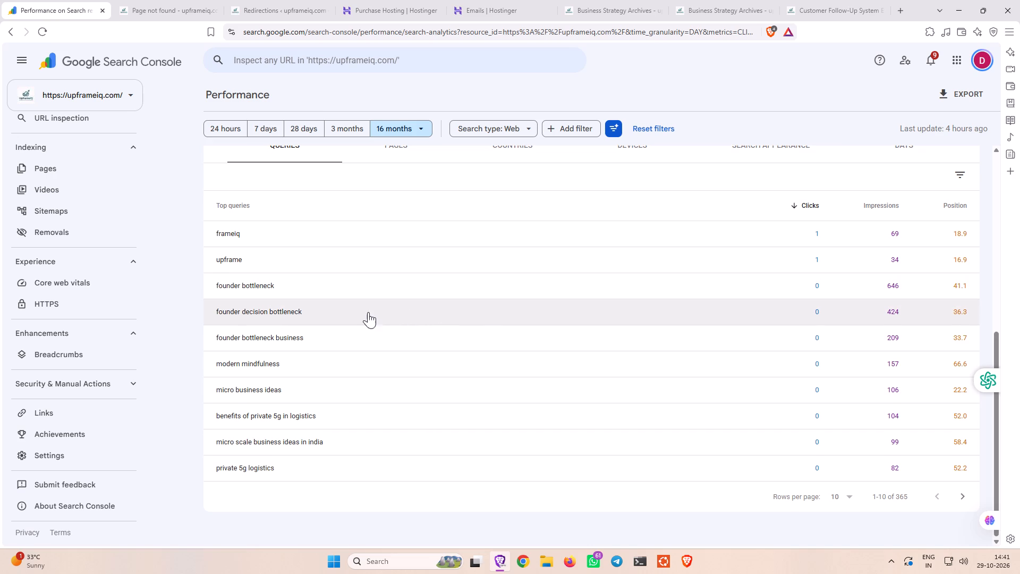
pyautogui.scroll(-1, 329, 375)
pyautogui.click(424, 364)
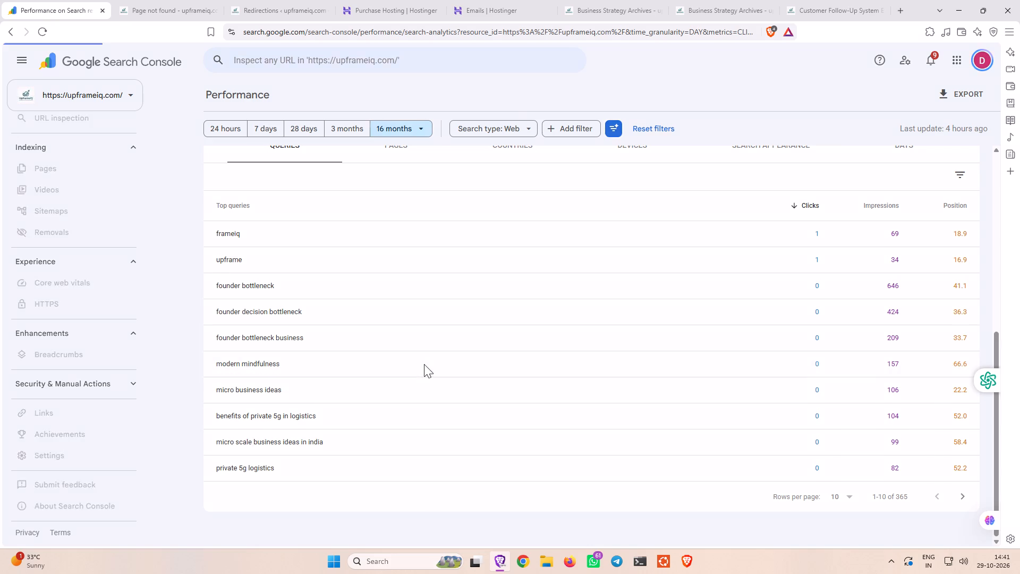
pyautogui.scroll(-4, 489, 353)
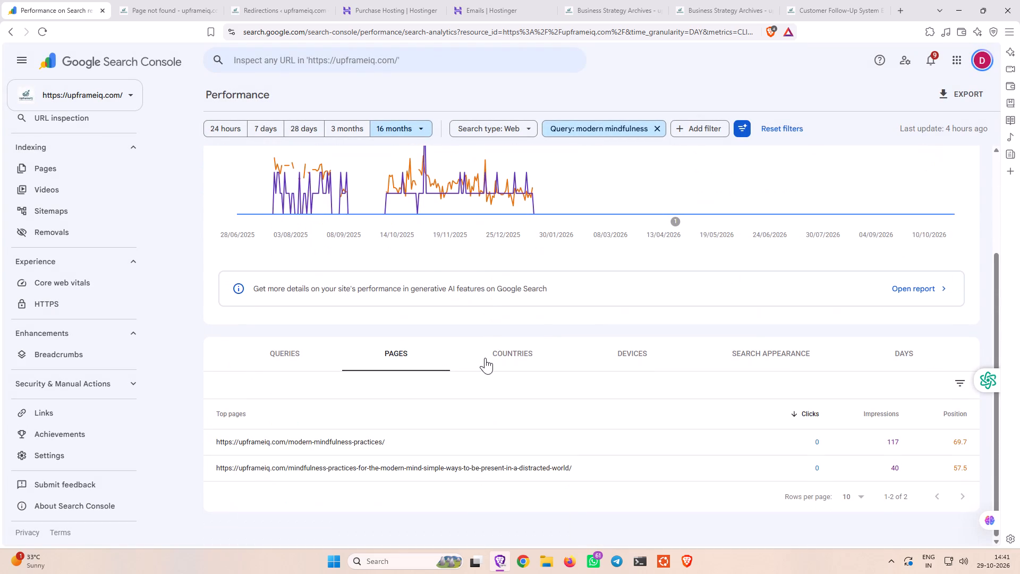
pyautogui.scroll(-1, 485, 358)
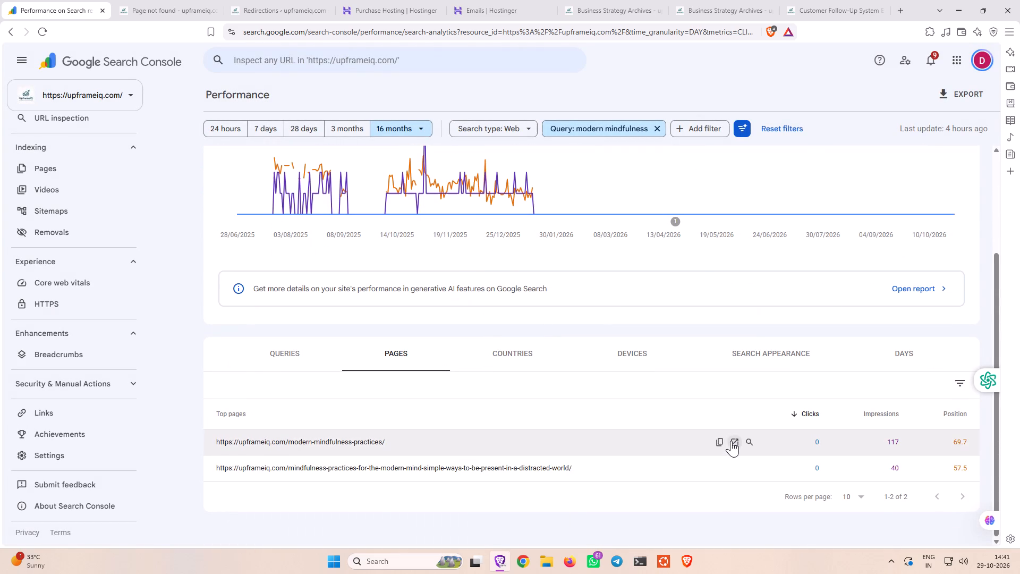
# Open upframeiq.com/modern-mindfulness-practices/ from the filtered pages list in a new tab and copy its URL.
pyautogui.click(733, 438)
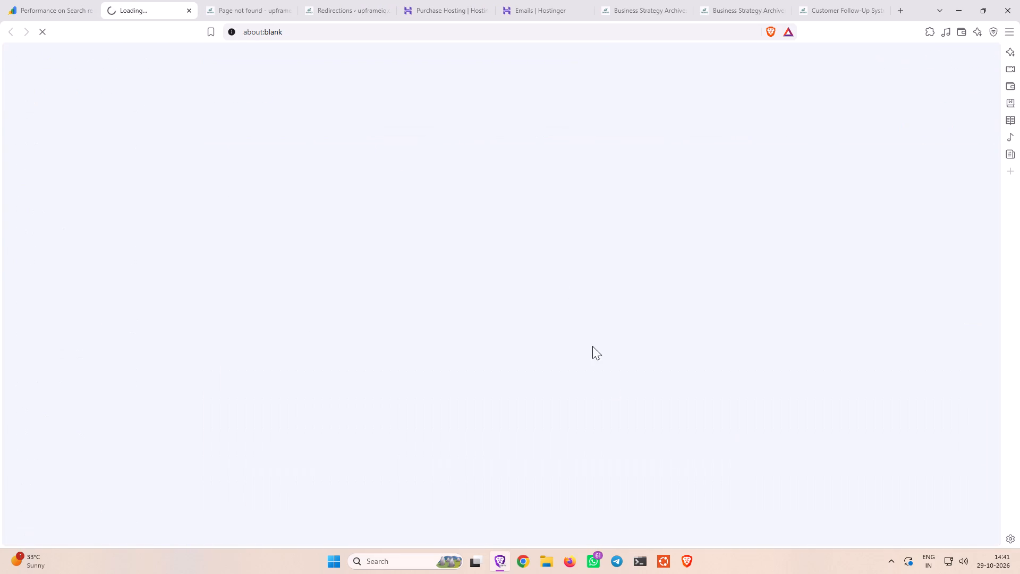
pyautogui.moveTo(430, 31); pyautogui.dragTo(303, 31)
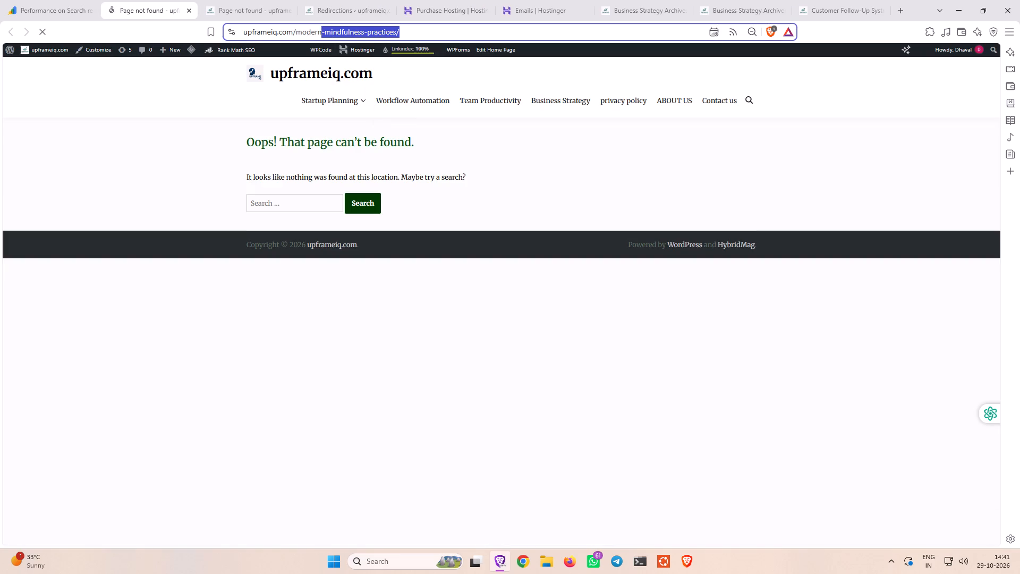
pyautogui.moveTo(303, 31); pyautogui.dragTo(227, 31)
pyautogui.rightClick(253, 28)
pyautogui.click(292, 100)
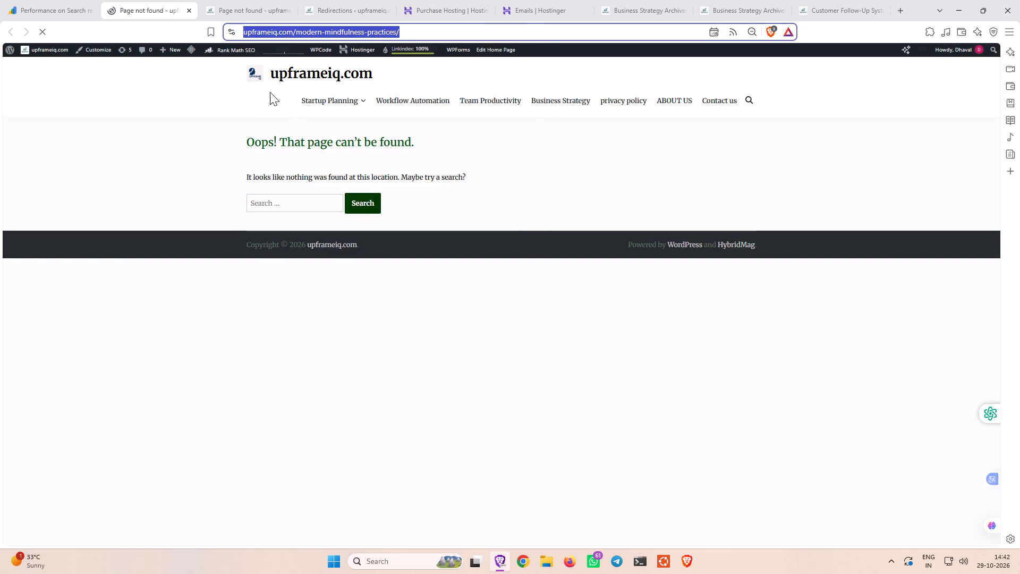
# In Rank Math Redirections, add an active 410 Content Deleted redirection for the copied upframeiq.com/modern-mindfulness-practices/ URL, with exact matching.
pyautogui.click(48, 4)
pyautogui.click(327, 12)
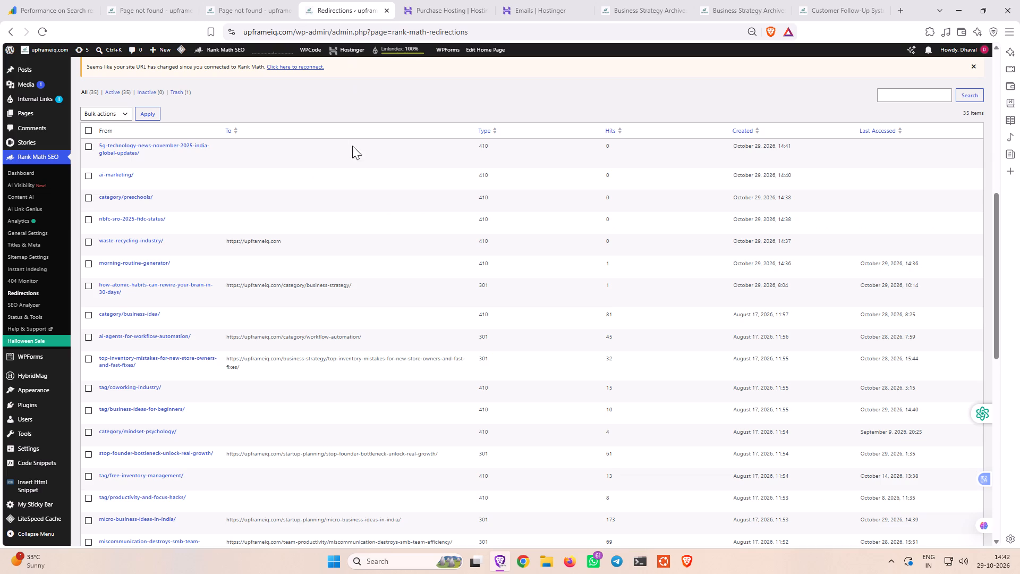
pyautogui.scroll(8, 216, 136)
pyautogui.click(147, 69)
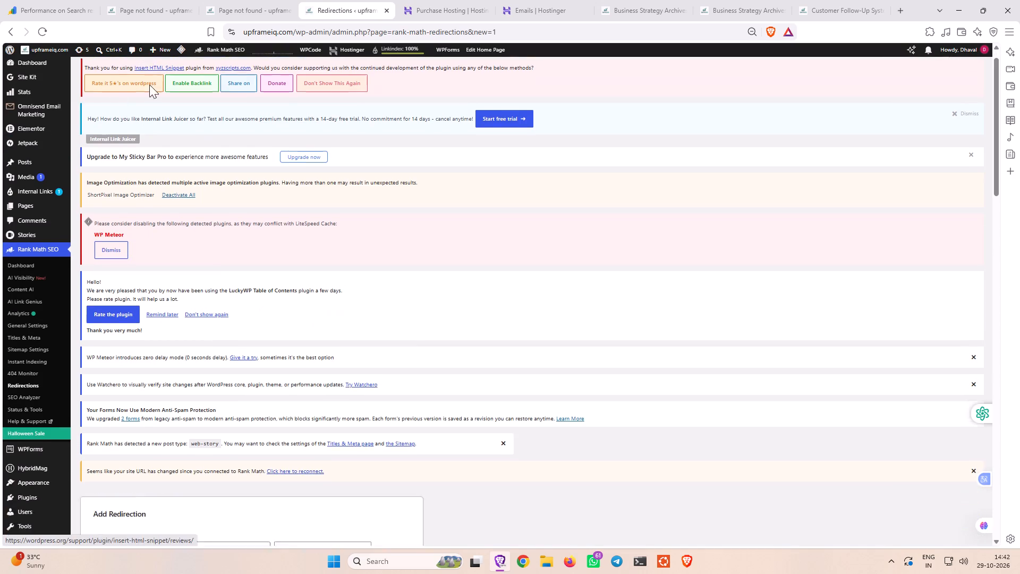
pyautogui.click(217, 119)
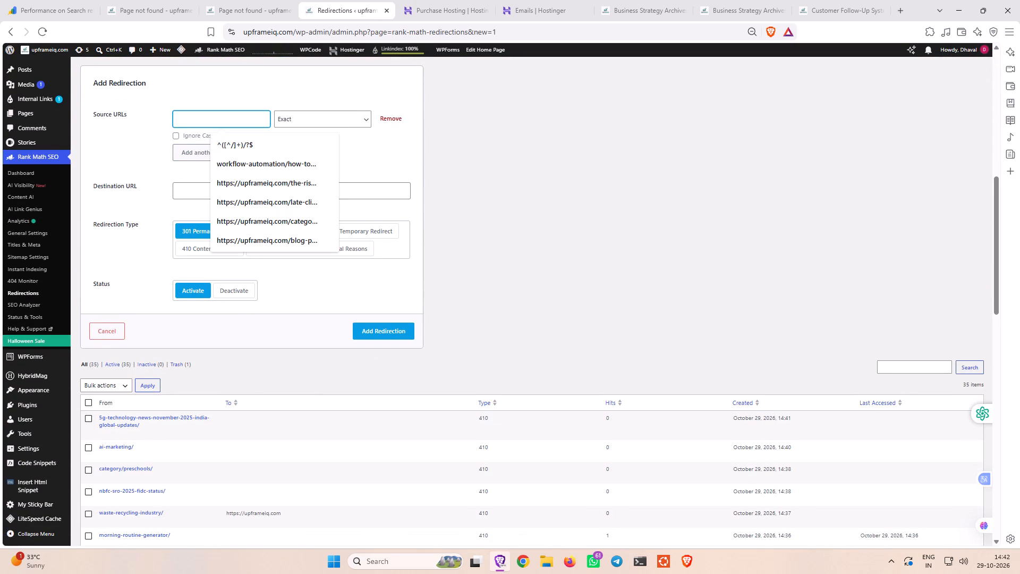
pyautogui.hotkey('ctrl', 'v')
pyautogui.click(187, 250)
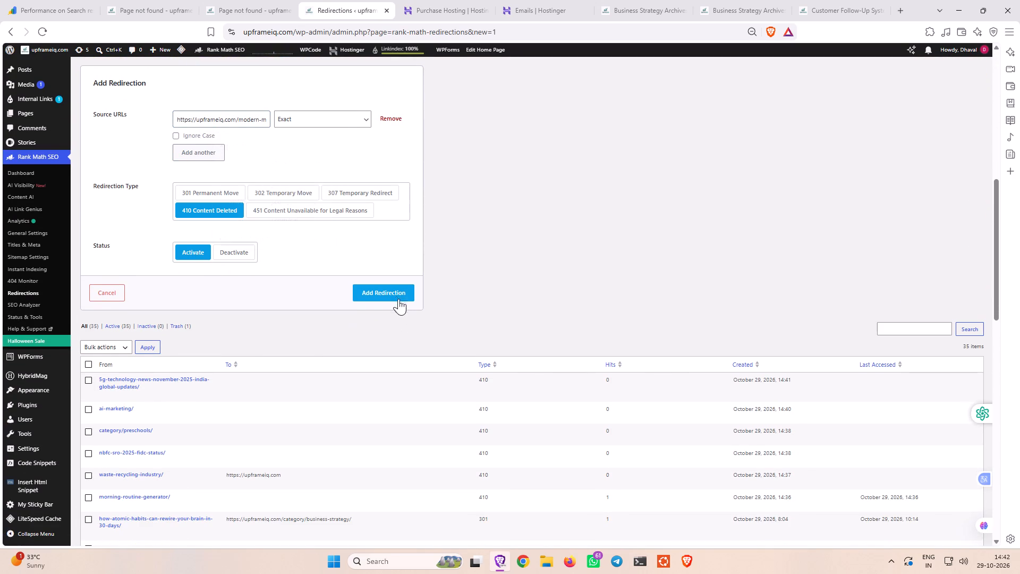
pyautogui.click(396, 296)
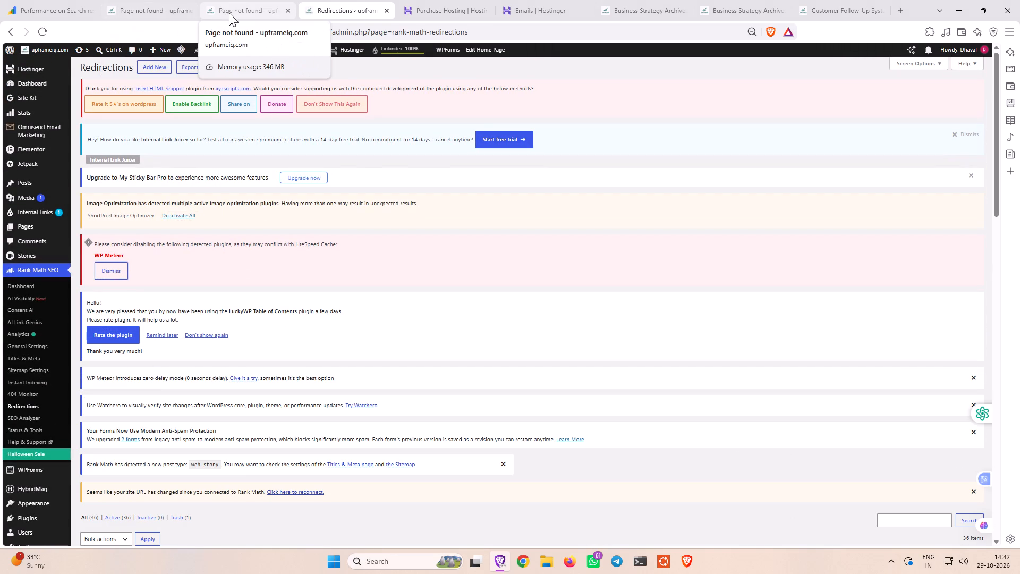
# Open upframeiq.com/mindfulness-practices-for-the-modern-mind-simple-ways-to-be-present-in-a-distracted-world/ from the filtered Search Console pages in a new tab and copy its URL.
pyautogui.click(62, 12)
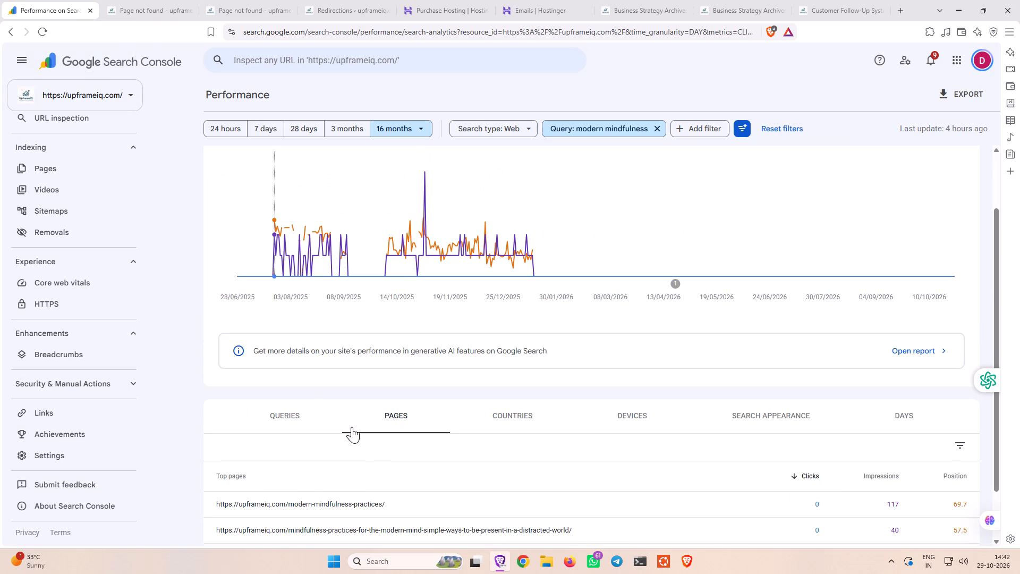
pyautogui.scroll(-2, 386, 476)
pyautogui.click(731, 468)
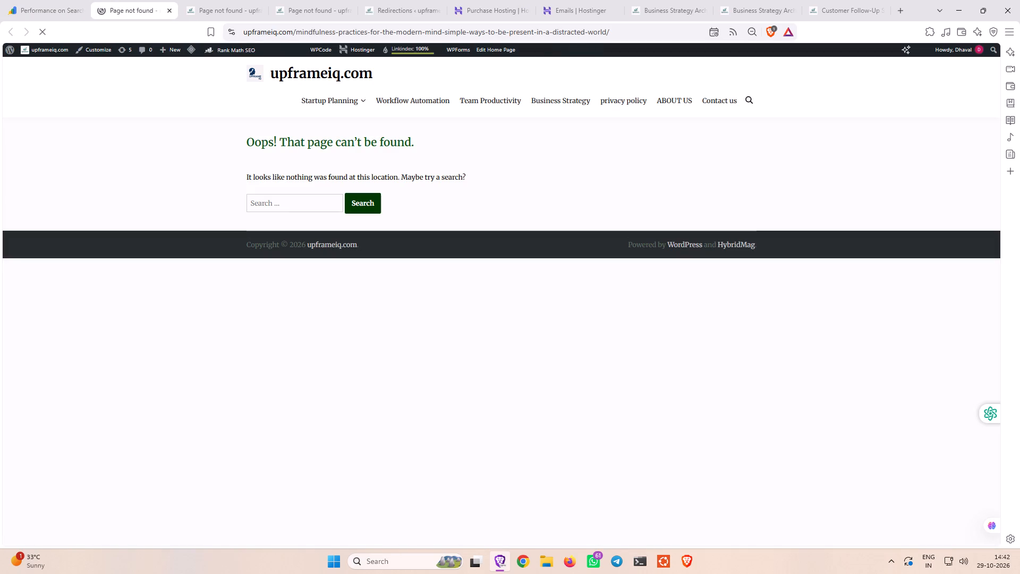
pyautogui.moveTo(615, 30); pyautogui.dragTo(244, 50)
pyautogui.rightClick(282, 35)
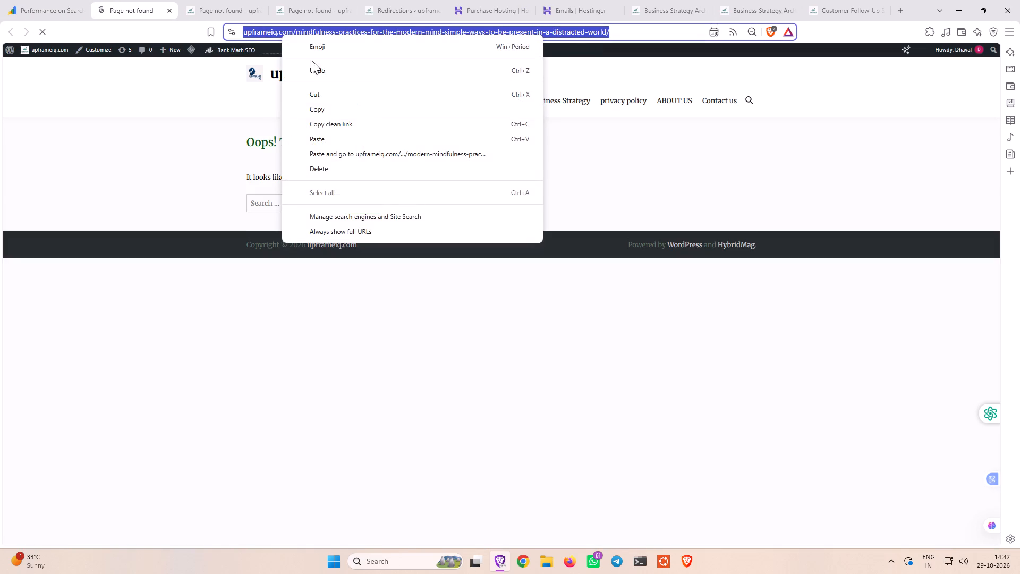
pyautogui.click(325, 111)
# In Rank Math Redirections, add an active 410 Content Deleted redirection for the copied mindfulness-practices-for-the-modern-mind URL, with exact matching.
pyautogui.click(49, 12)
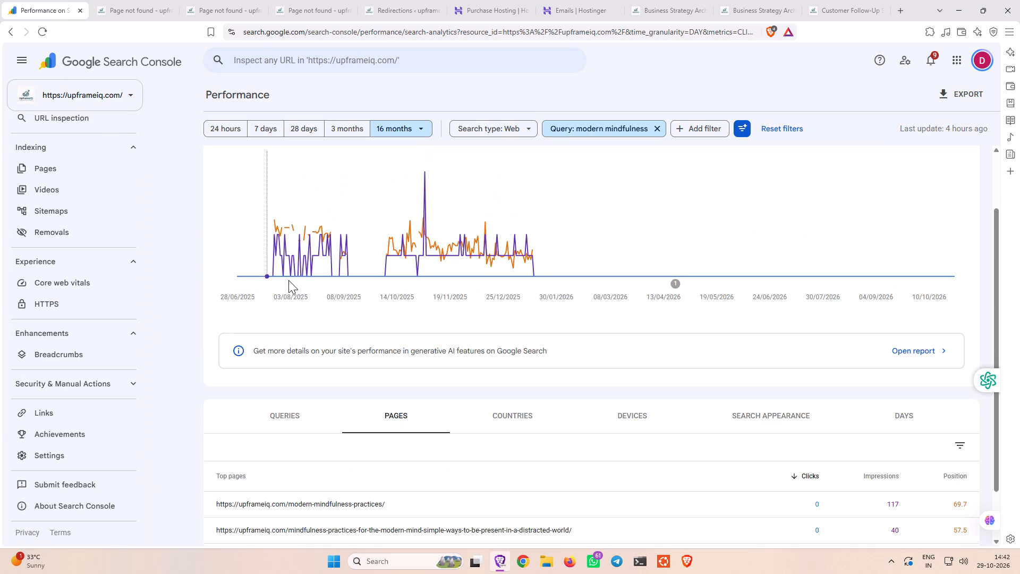
pyautogui.click(380, 11)
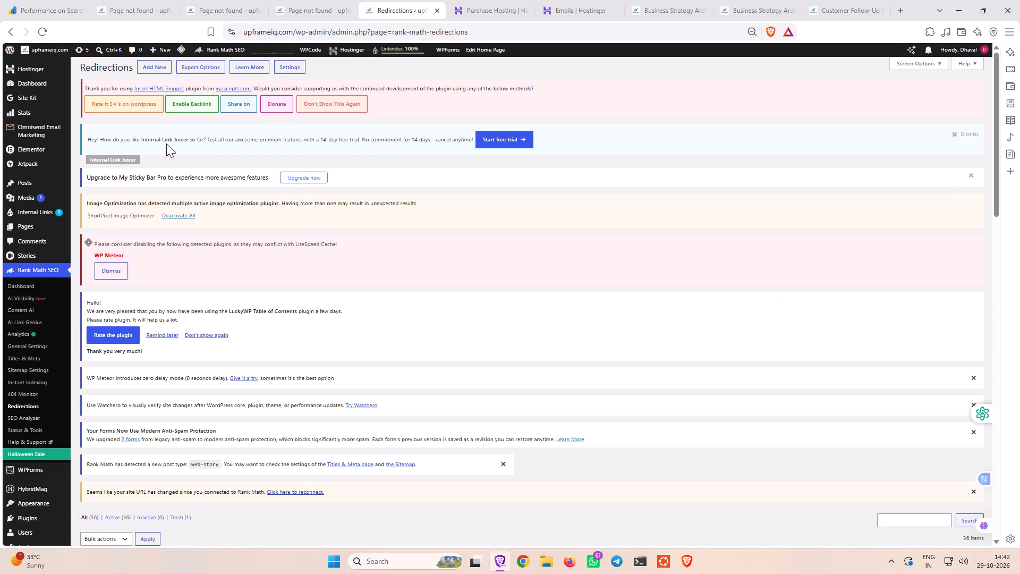
pyautogui.click(156, 66)
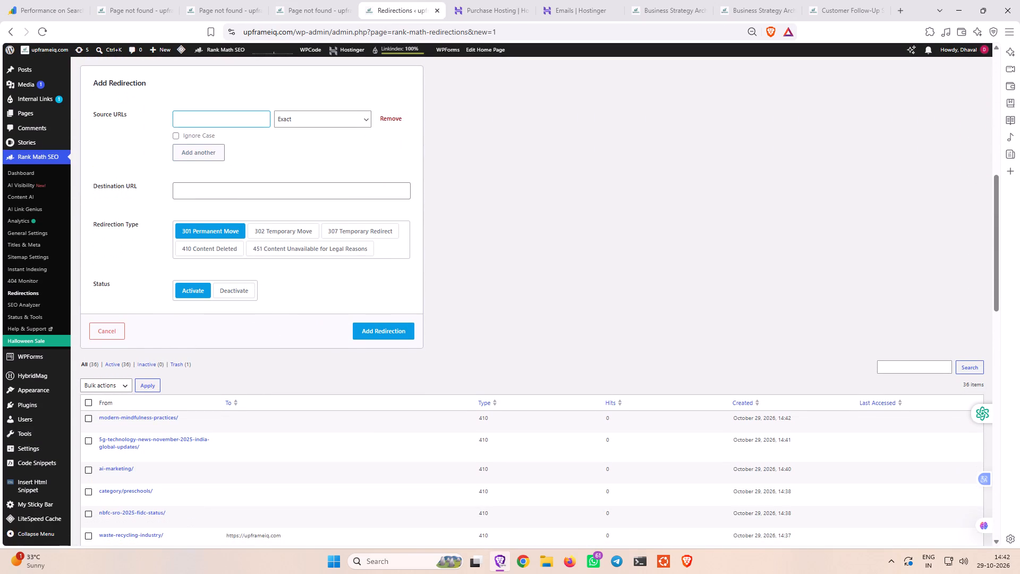
pyautogui.click(209, 116)
pyautogui.hotkey('ctrl', 'v')
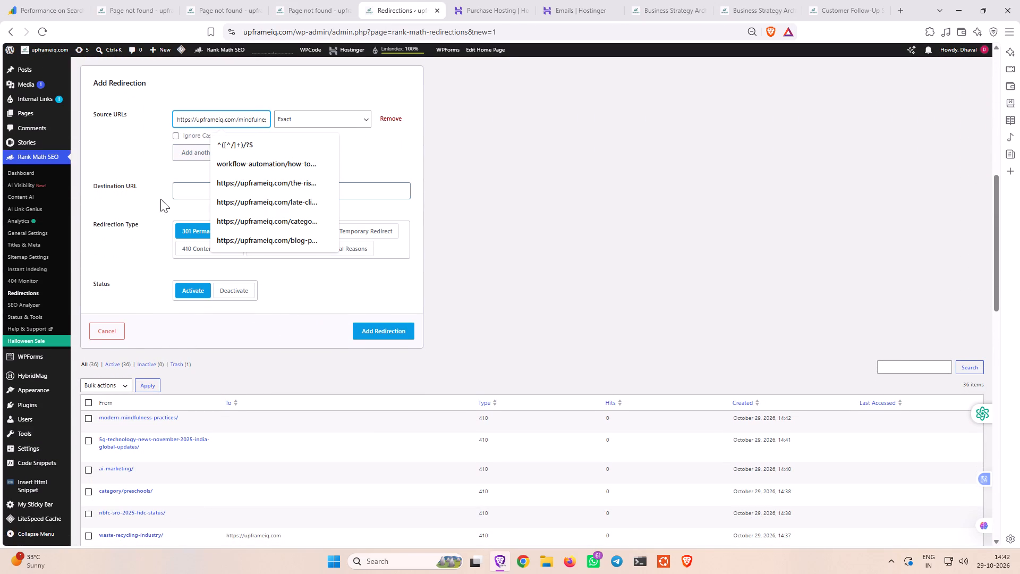
pyautogui.click(200, 247)
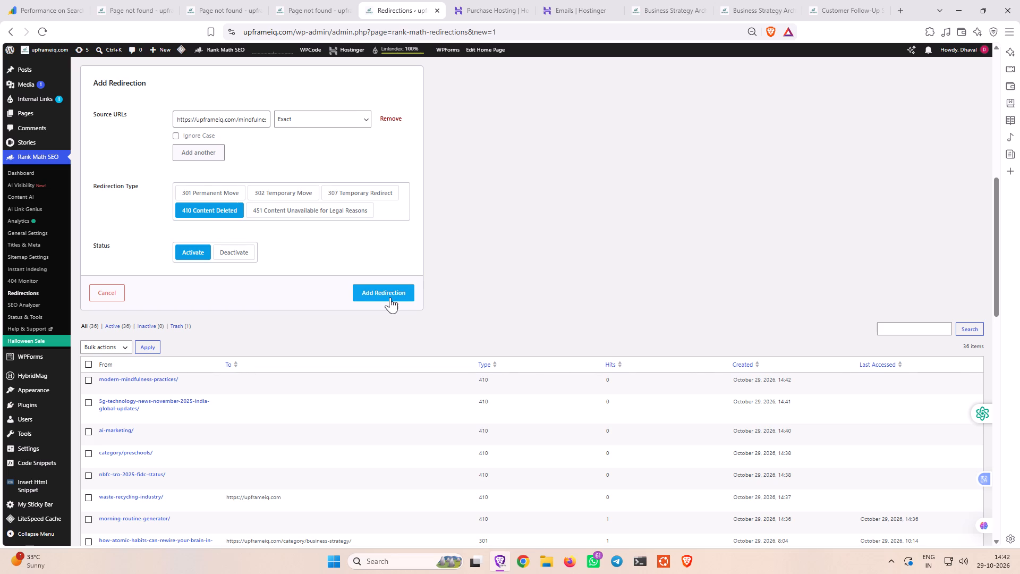
pyautogui.click(390, 294)
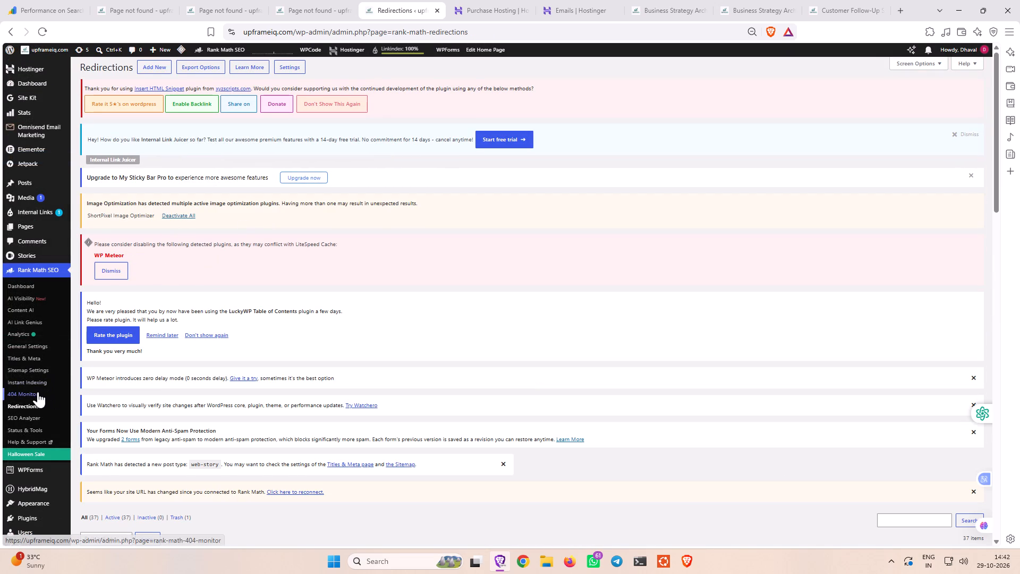
# Return to the unfiltered Search Console queries and filter the report to the pages for the query "benefits of private 5g in logistics".
pyautogui.click(54, 8)
pyautogui.scroll(-4, 432, 360)
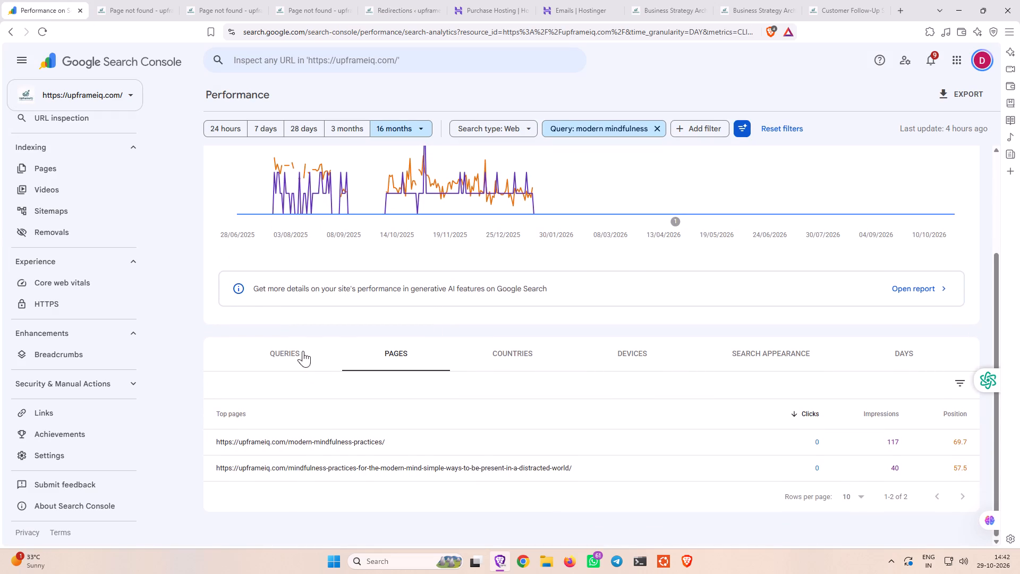
pyautogui.click(294, 351)
pyautogui.scroll(-2, 507, 349)
pyautogui.scroll(-2, 556, 383)
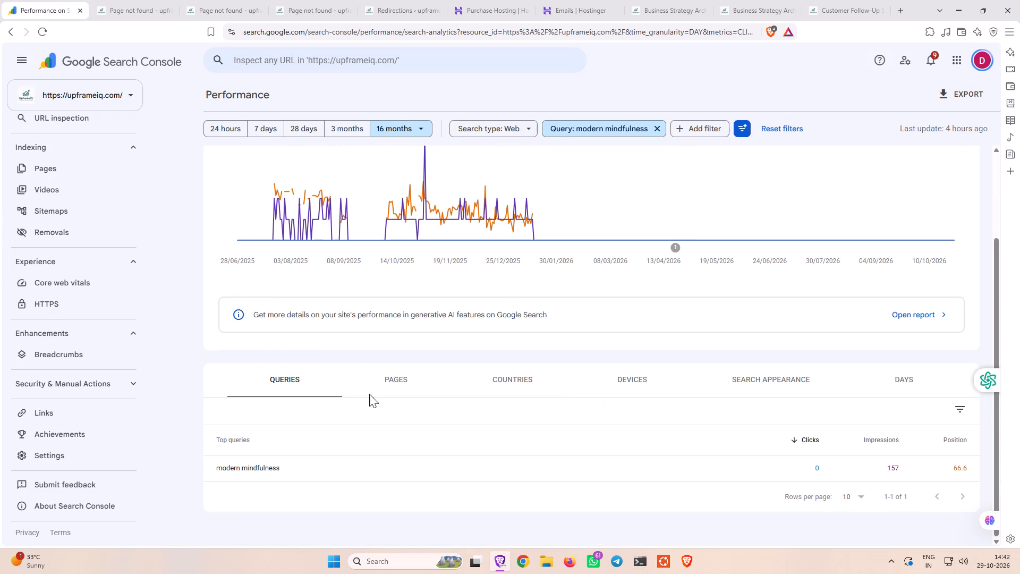
pyautogui.click(11, 37)
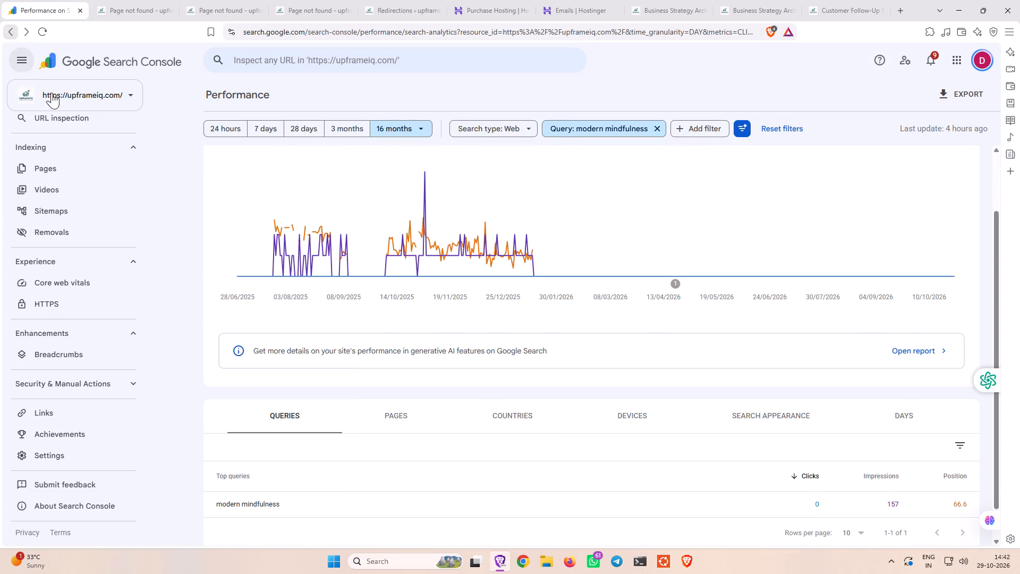
pyautogui.scroll(-2, 490, 274)
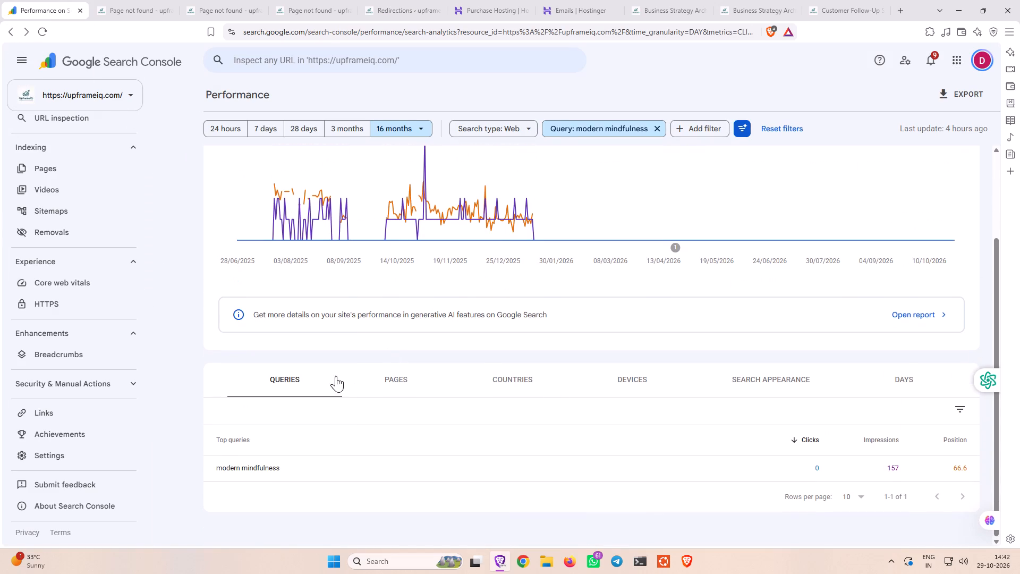
pyautogui.click(7, 30)
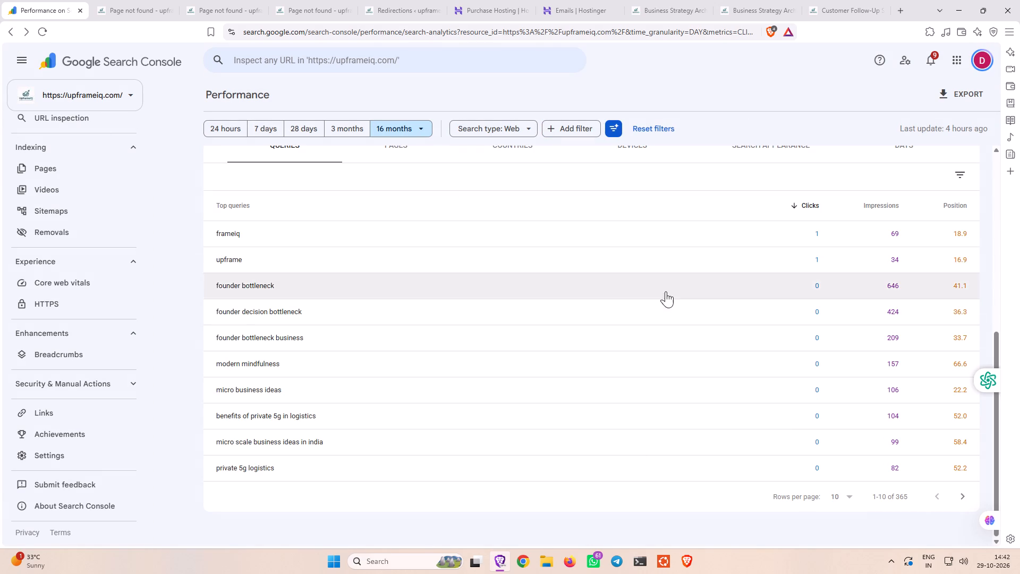
pyautogui.scroll(3, 534, 335)
pyautogui.scroll(-3, 534, 335)
pyautogui.click(708, 419)
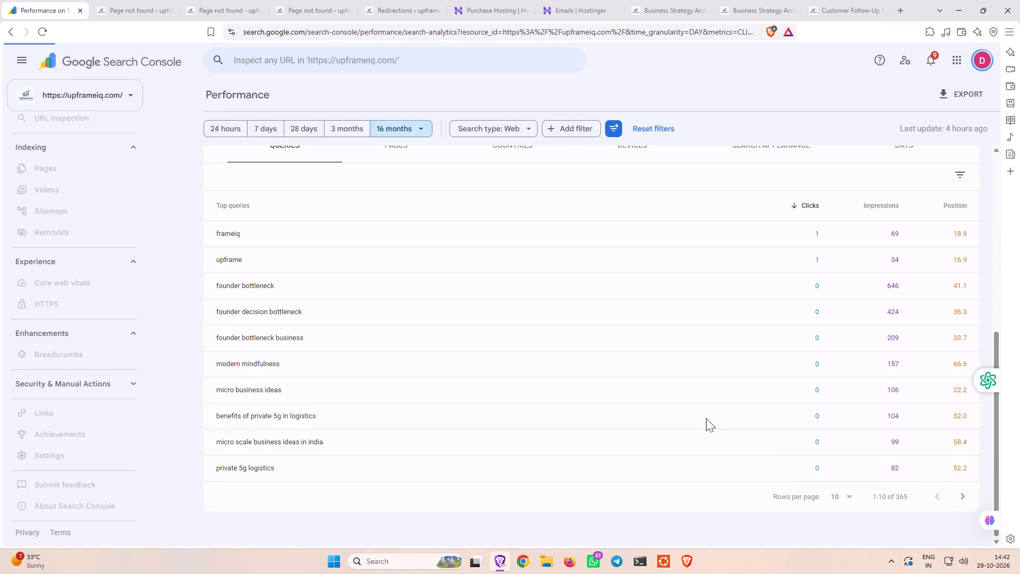
pyautogui.scroll(-4, 477, 385)
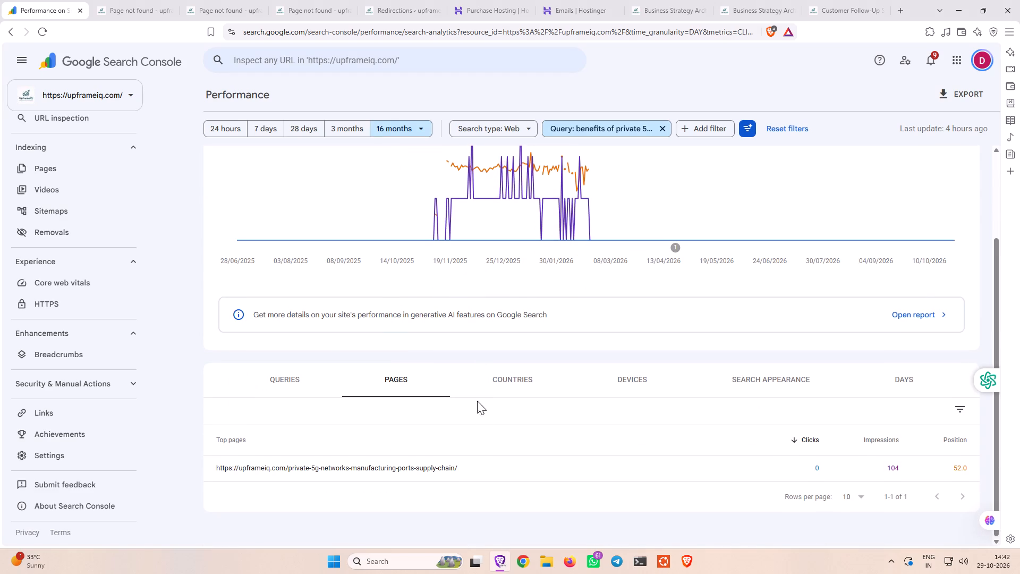
# Open upframeiq.com/private-5g-networks-manufacturing-ports-supply-chain/ in a new tab, reload it to check it, and copy its URL.
pyautogui.click(734, 470)
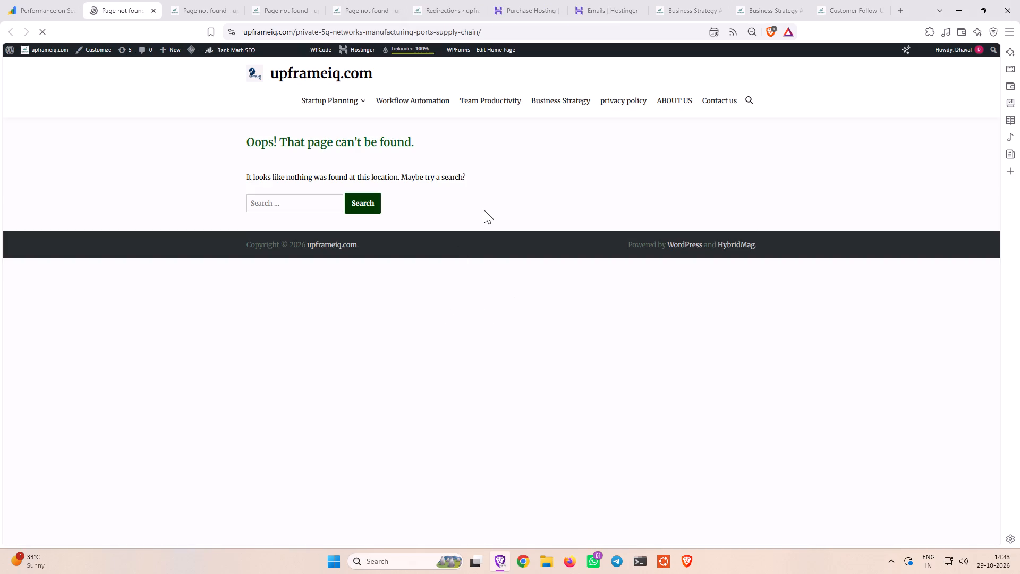
pyautogui.rightClick(486, 209)
pyautogui.click(532, 257)
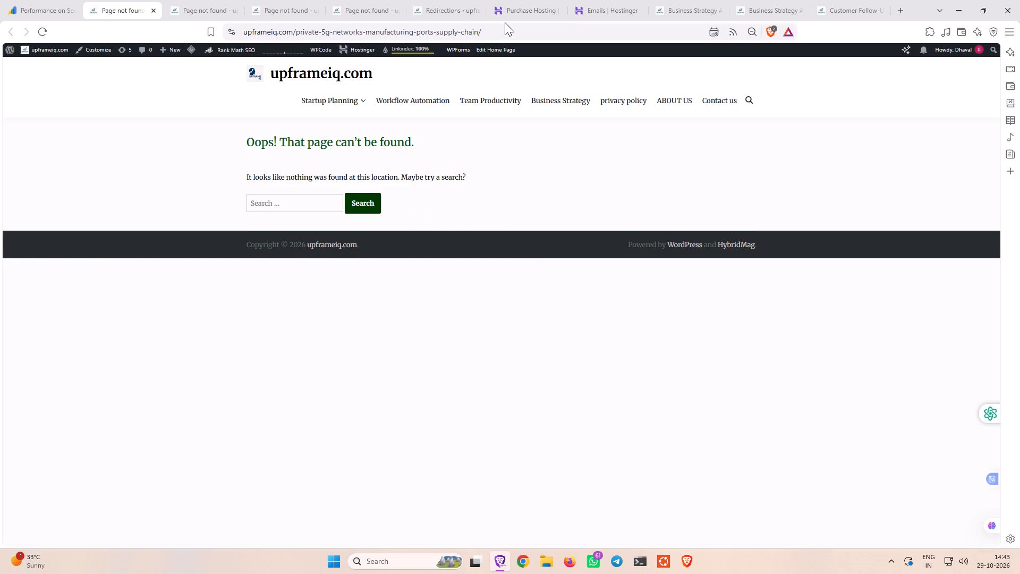
pyautogui.moveTo(492, 33); pyautogui.dragTo(239, 28)
pyautogui.rightClick(254, 28)
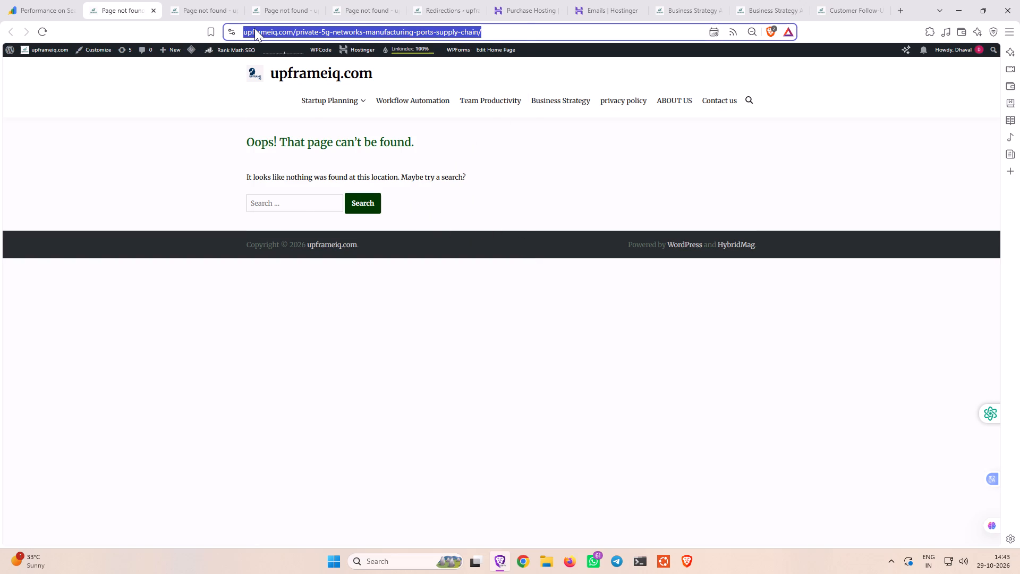
pyautogui.click(302, 105)
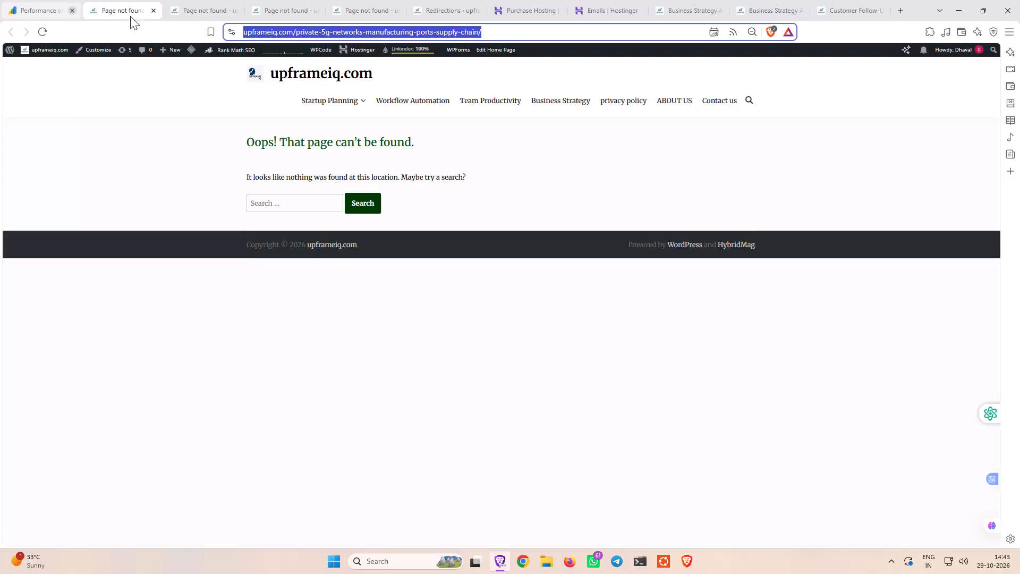
# In Rank Math Redirections, add an active 410 Content Deleted redirection for the copied private-5g-networks-manufacturing-ports-supply-chain URL and check the redirections list.
pyautogui.click(438, 11)
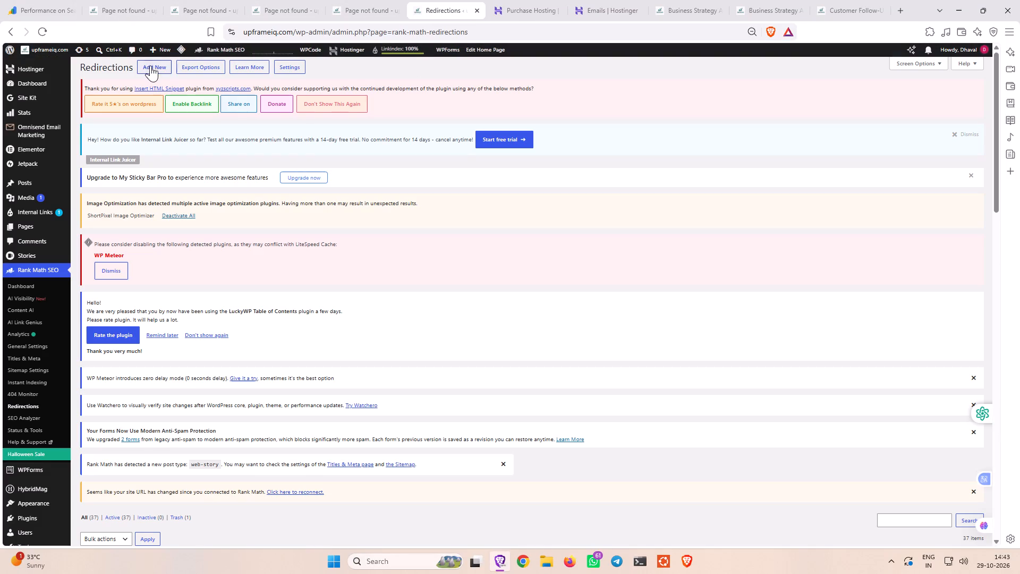
pyautogui.scroll(-5, 208, 274)
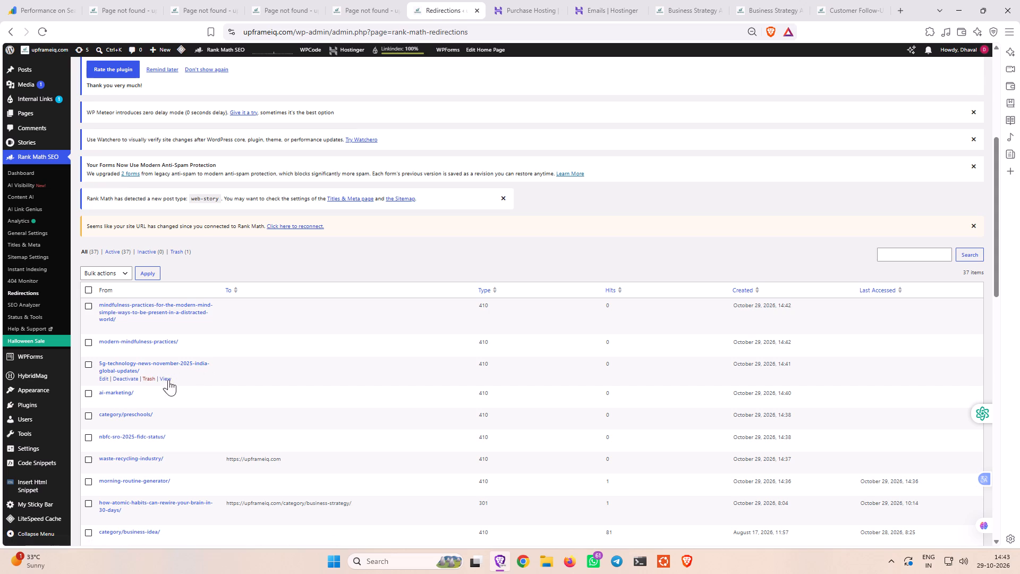
pyautogui.scroll(7, 122, 290)
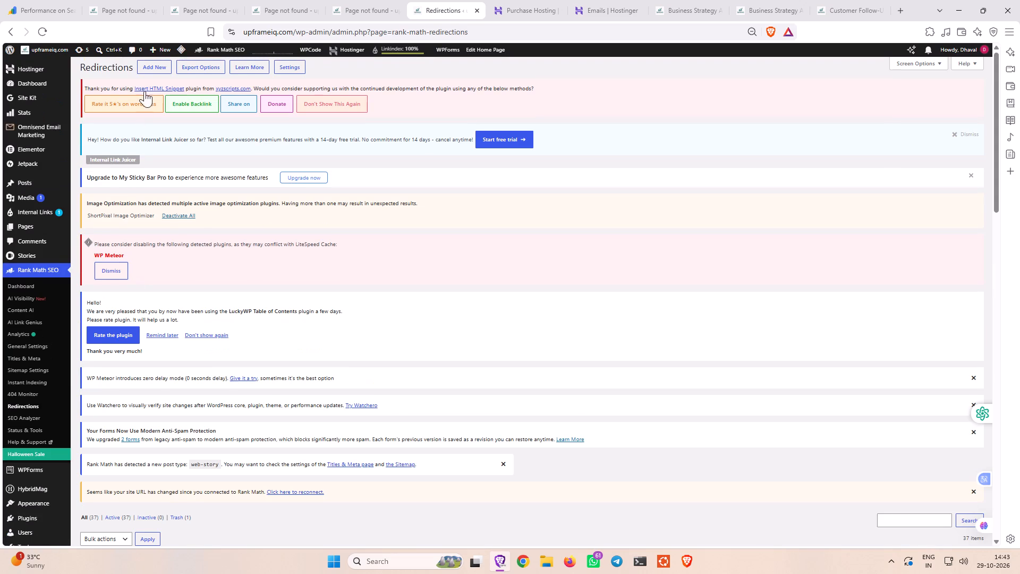
pyautogui.click(156, 66)
pyautogui.click(203, 119)
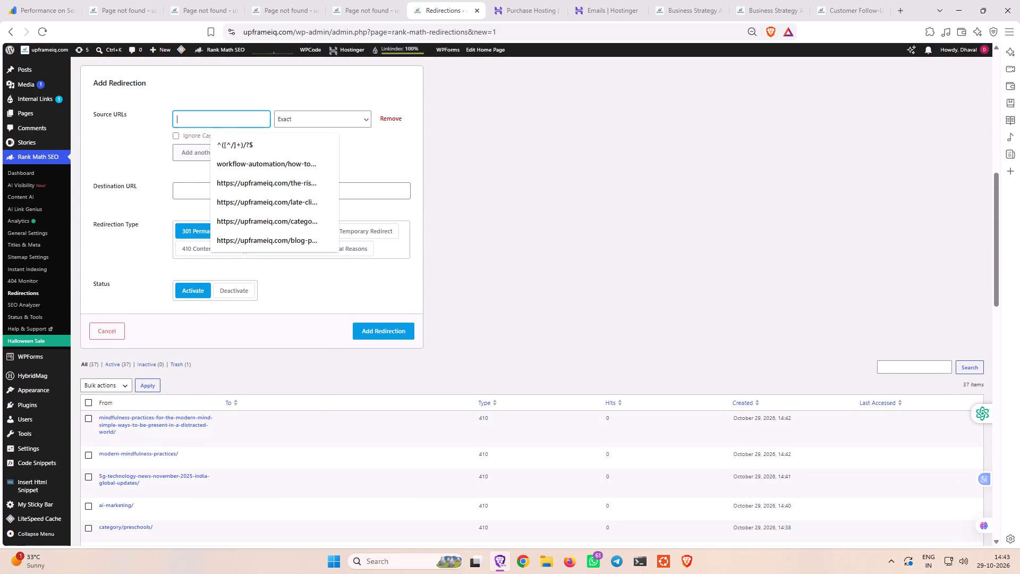
pyautogui.hotkey('ctrl', 'v')
pyautogui.click(192, 249)
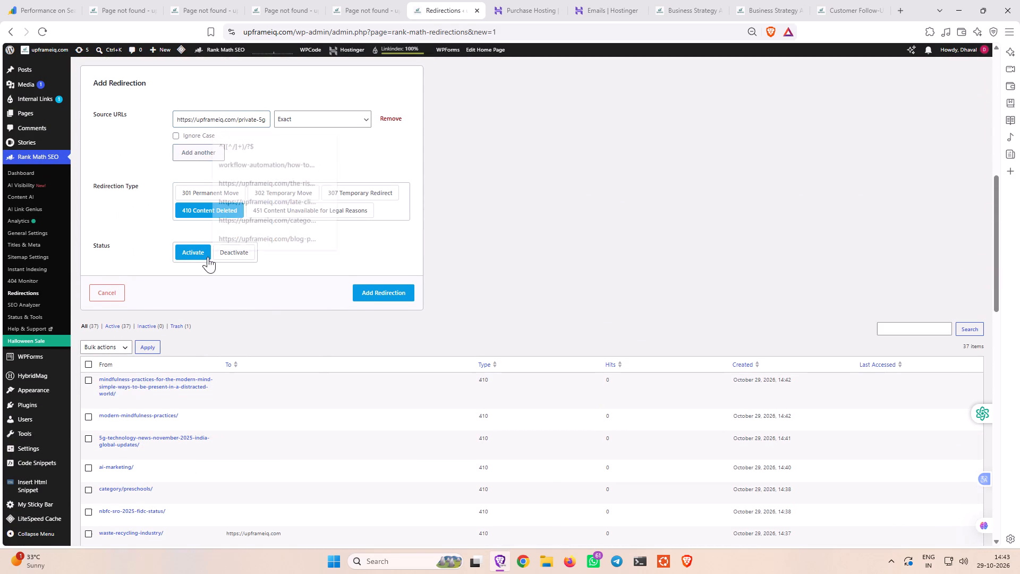
pyautogui.click(379, 293)
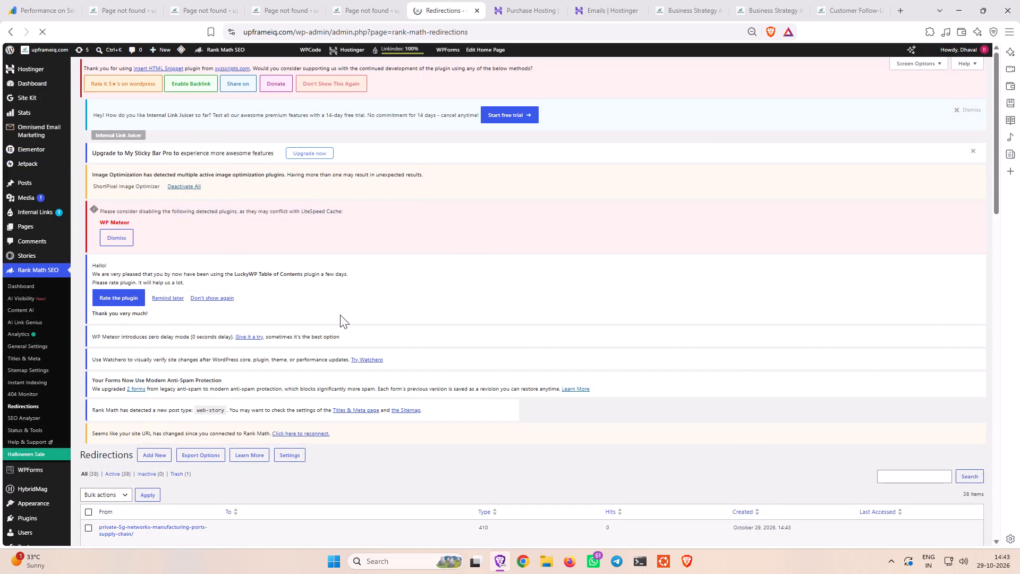
pyautogui.scroll(-7, 364, 269)
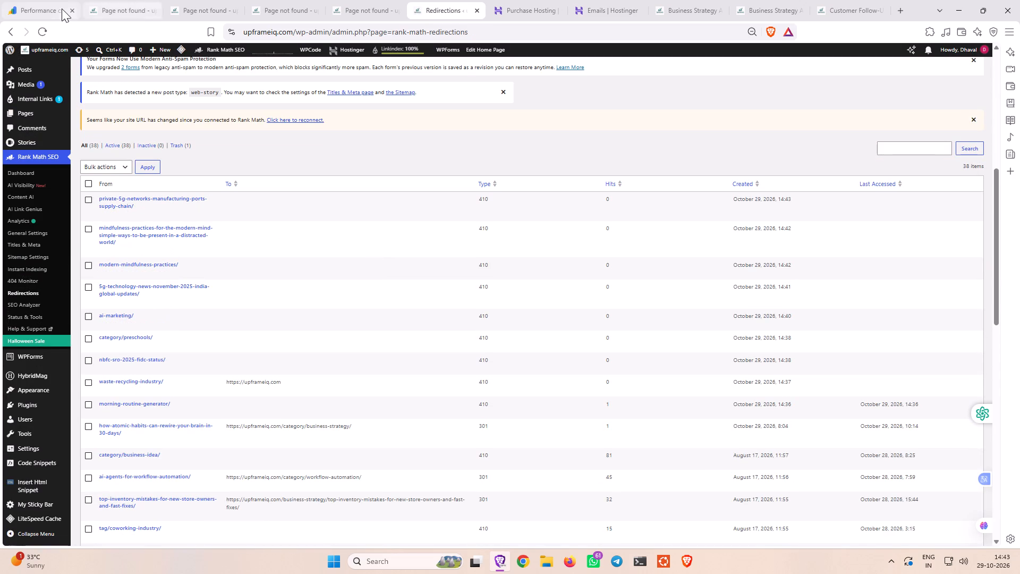
# Return to the Search Console top queries and filter the report to the pages for the query "private 5g logistics".
pyautogui.click(42, 11)
pyautogui.scroll(-3, 293, 224)
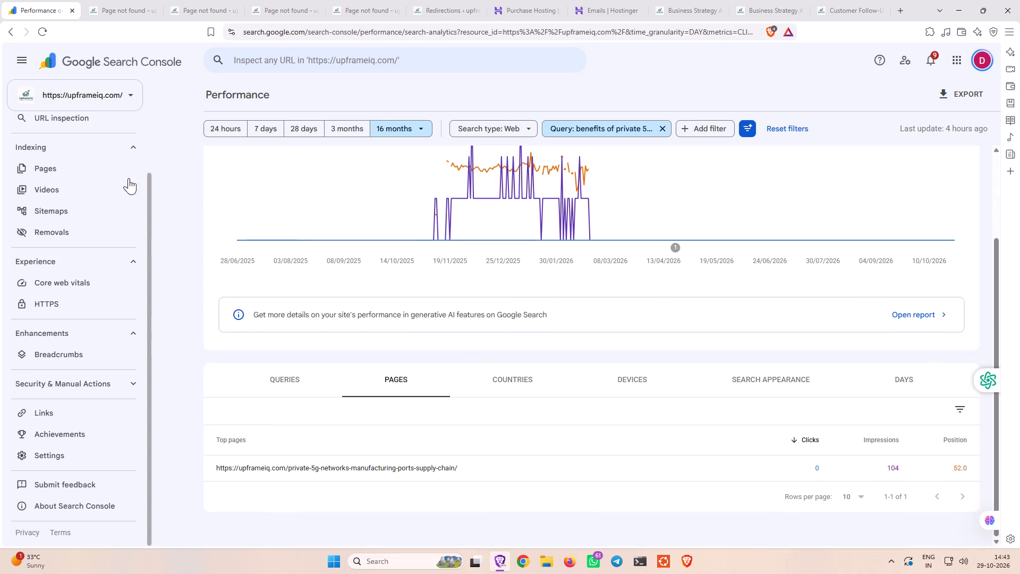
pyautogui.click(13, 32)
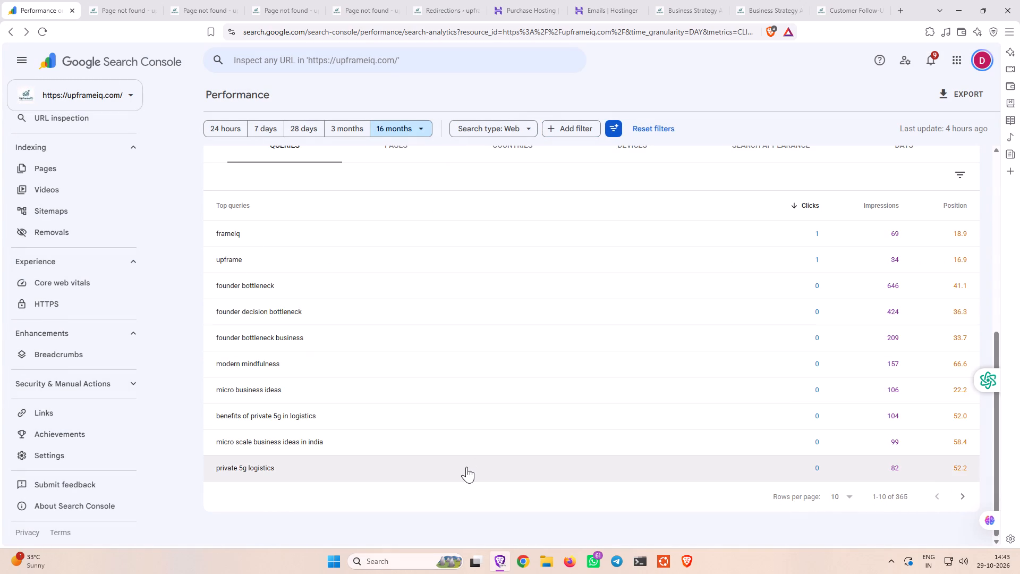
pyautogui.click(701, 466)
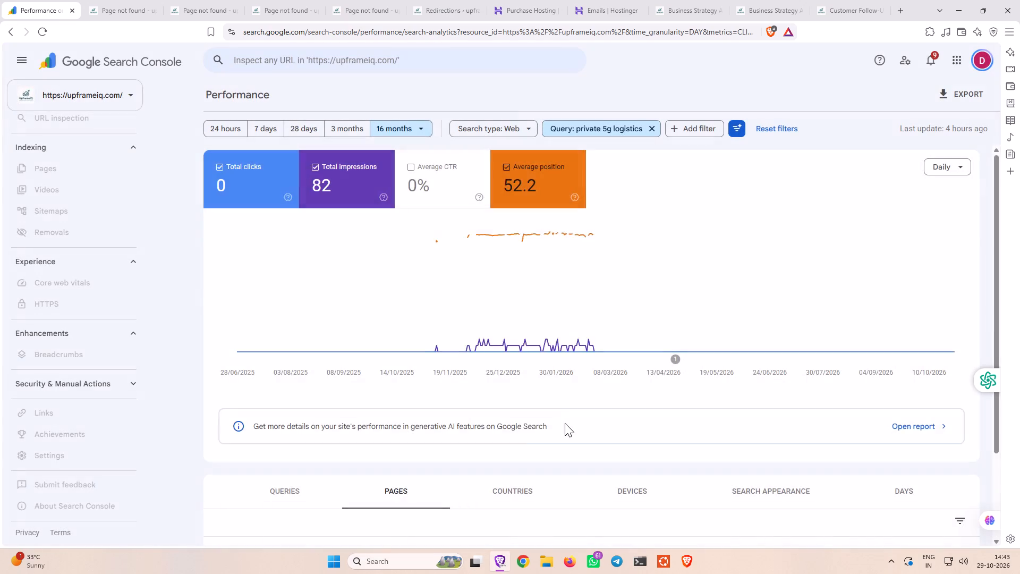
pyautogui.scroll(-3, 522, 430)
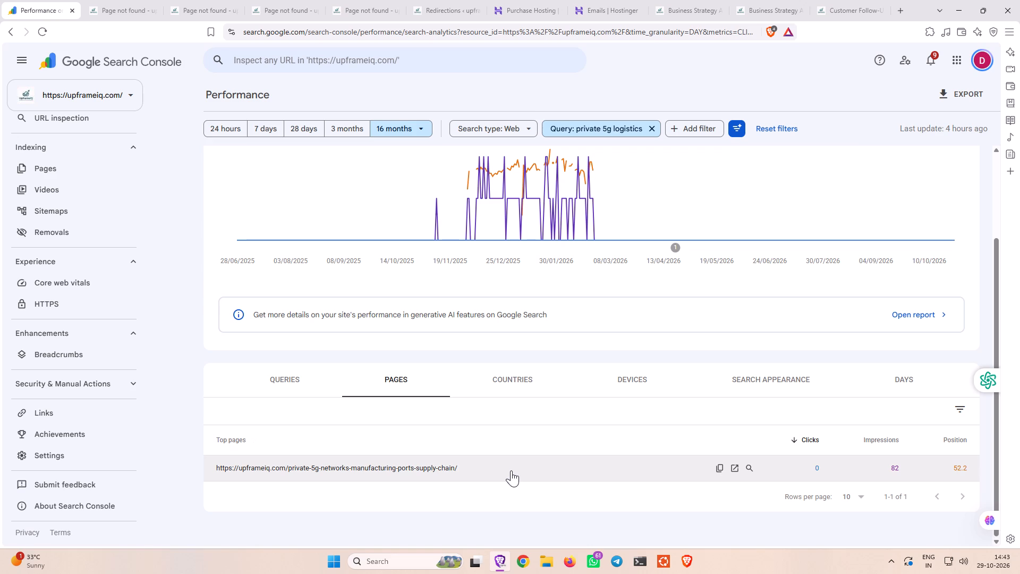
# Open upframeiq.com/private-5g-networks-manufacturing-ports-supply-chain/ in a new tab and reload it to check whether the page exists.
pyautogui.click(735, 469)
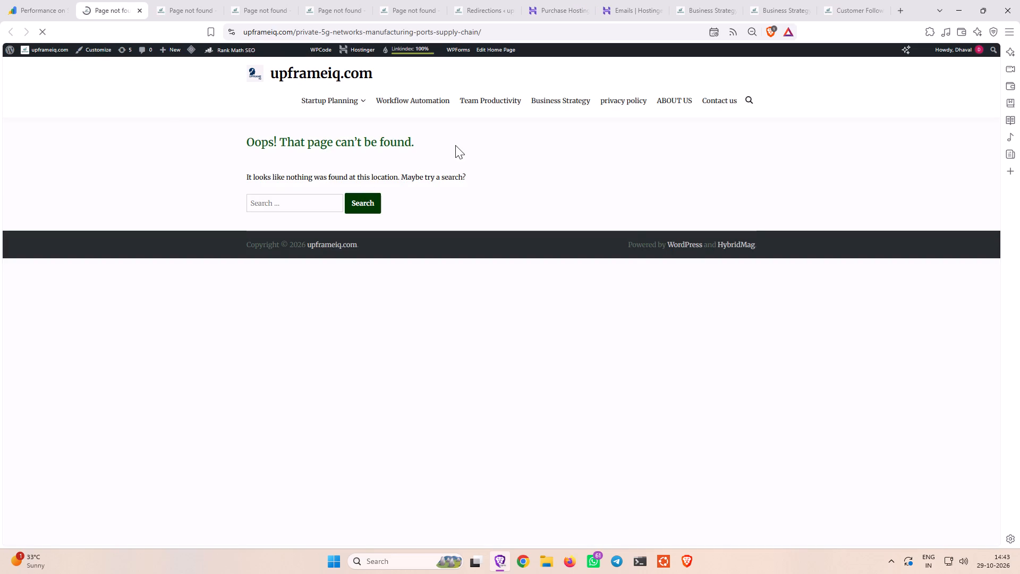
pyautogui.rightClick(455, 145)
pyautogui.click(519, 191)
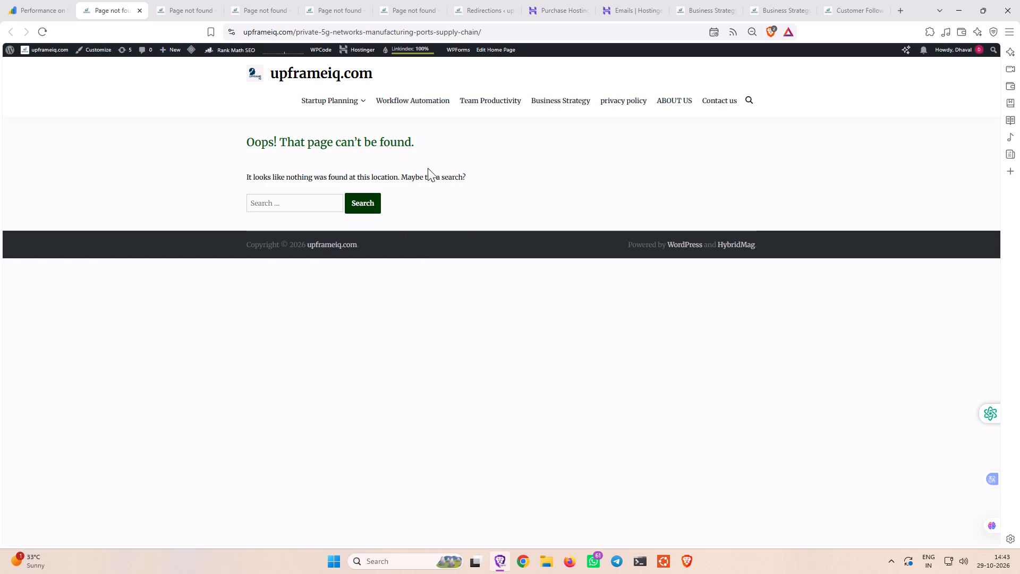
pyautogui.click(488, 31)
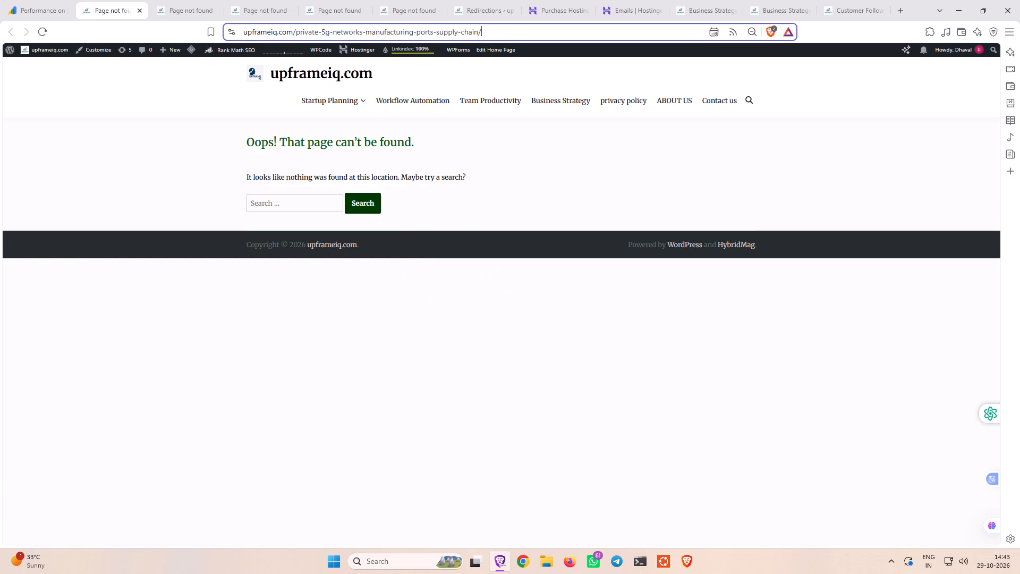
pyautogui.rightClick(474, 192)
pyautogui.click(514, 231)
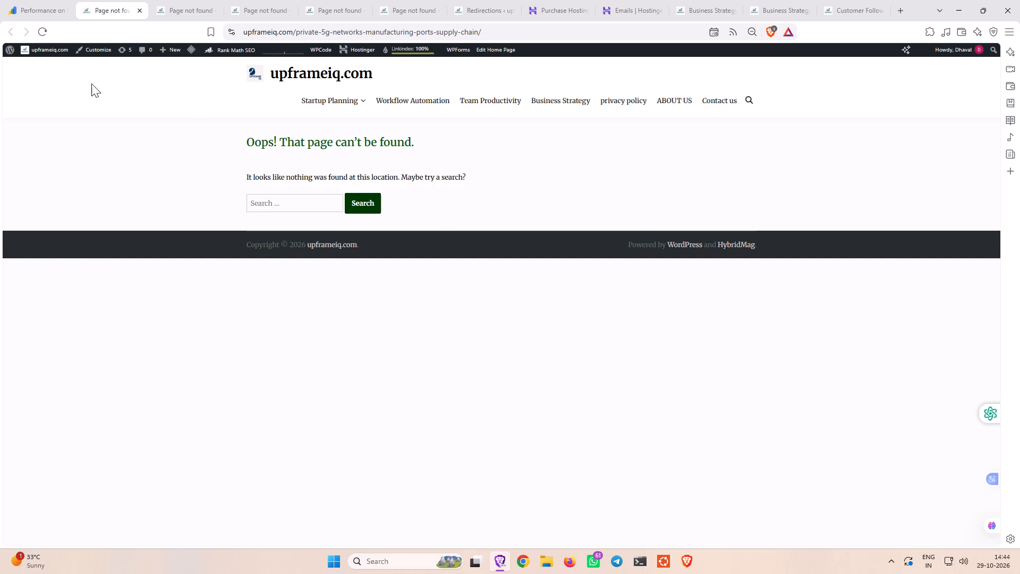
# Return to the unfiltered Search Console queries and page through the top queries up to rows 101-110.
pyautogui.click(44, 14)
pyautogui.scroll(-3, 301, 340)
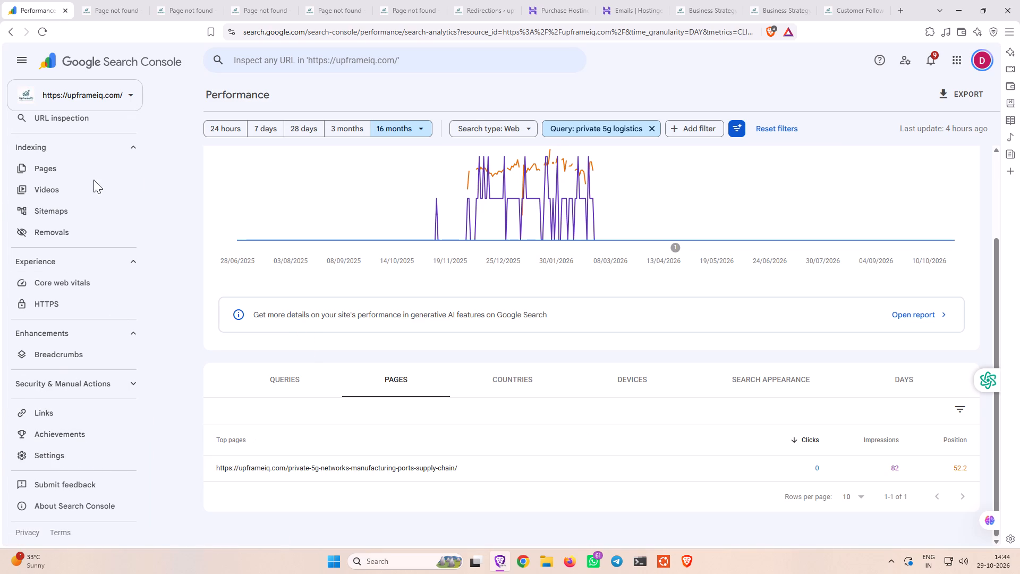
pyautogui.click(15, 32)
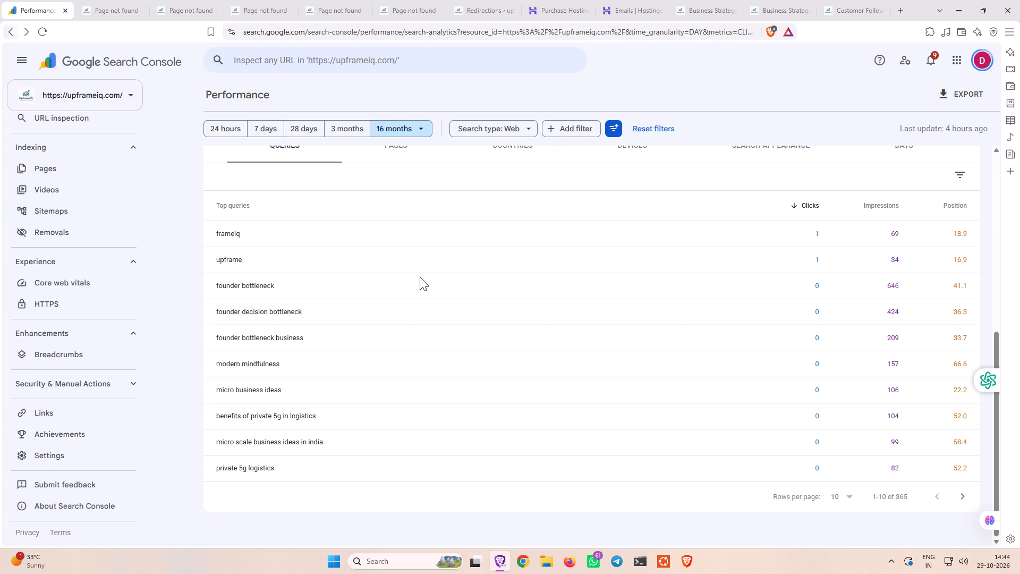
pyautogui.click(959, 495)
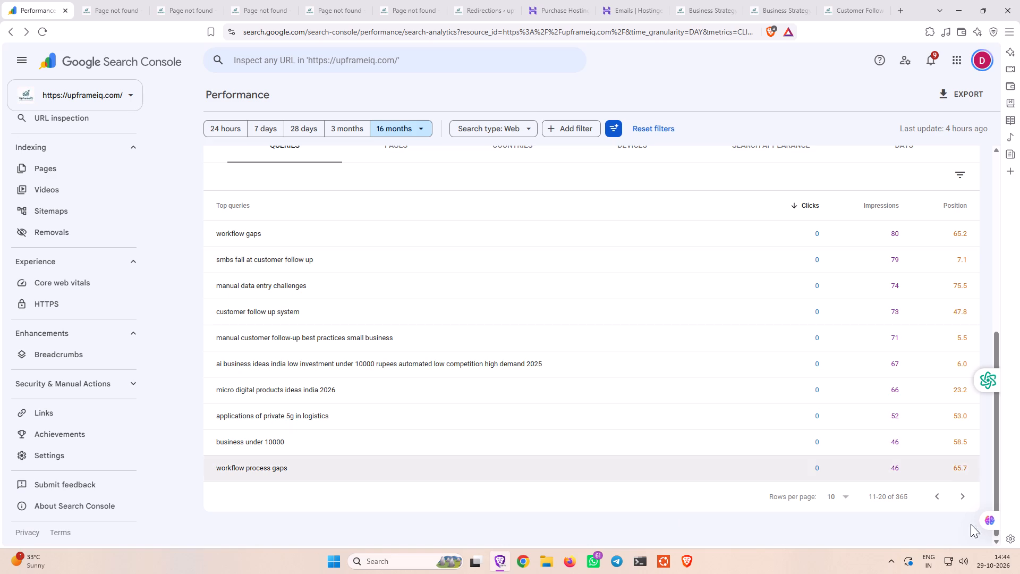
pyautogui.click(963, 502)
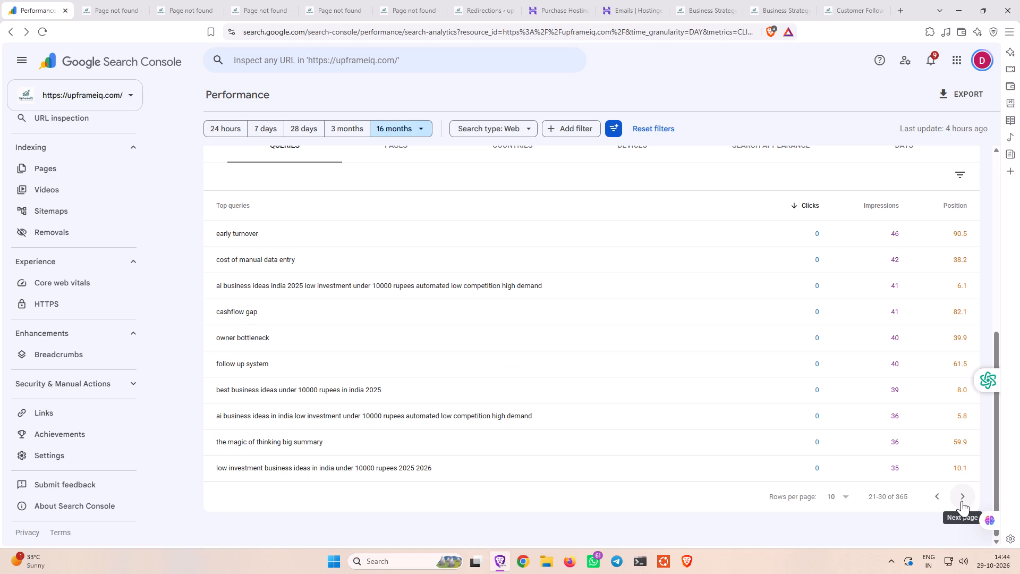
pyautogui.click(962, 501)
pyautogui.click(962, 501)
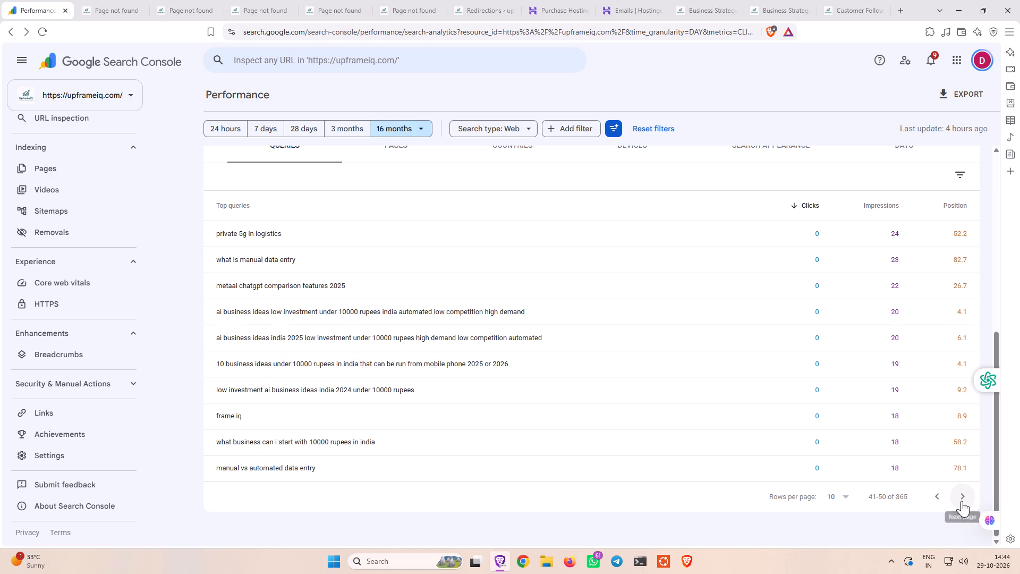
pyautogui.tripleClick(962, 501)
pyautogui.tripleClick(962, 501)
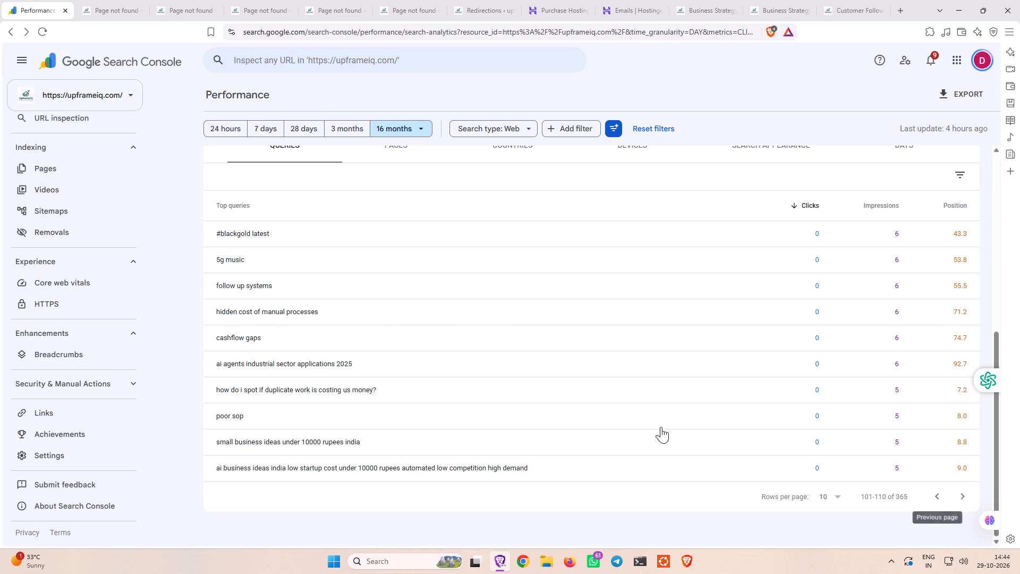
pyautogui.scroll(13, 353, 238)
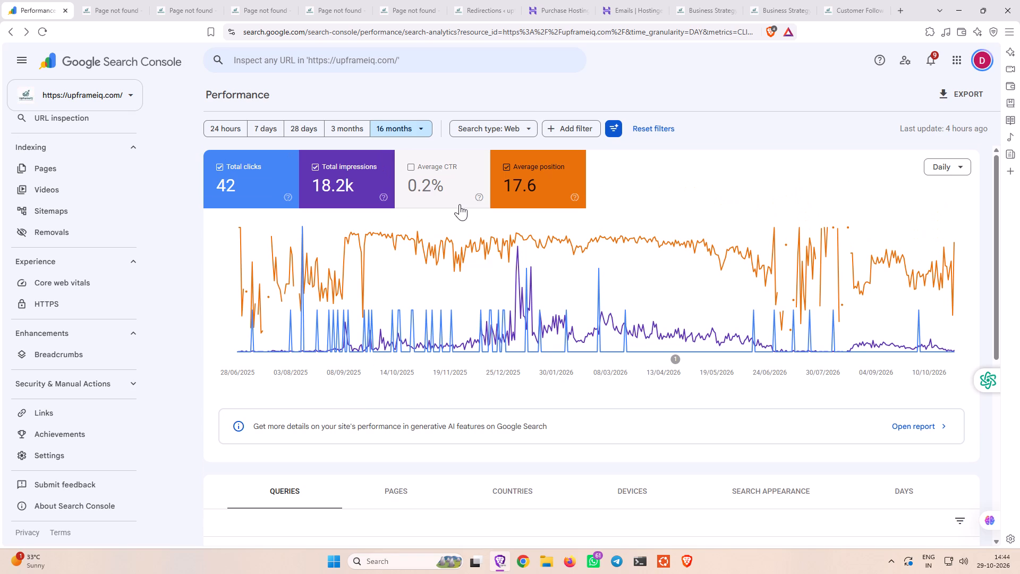
# Open Rank Math's 404 Monitor in the WordPress admin and examine the logged missing URLs and the available bulk actions.
pyautogui.click(472, 7)
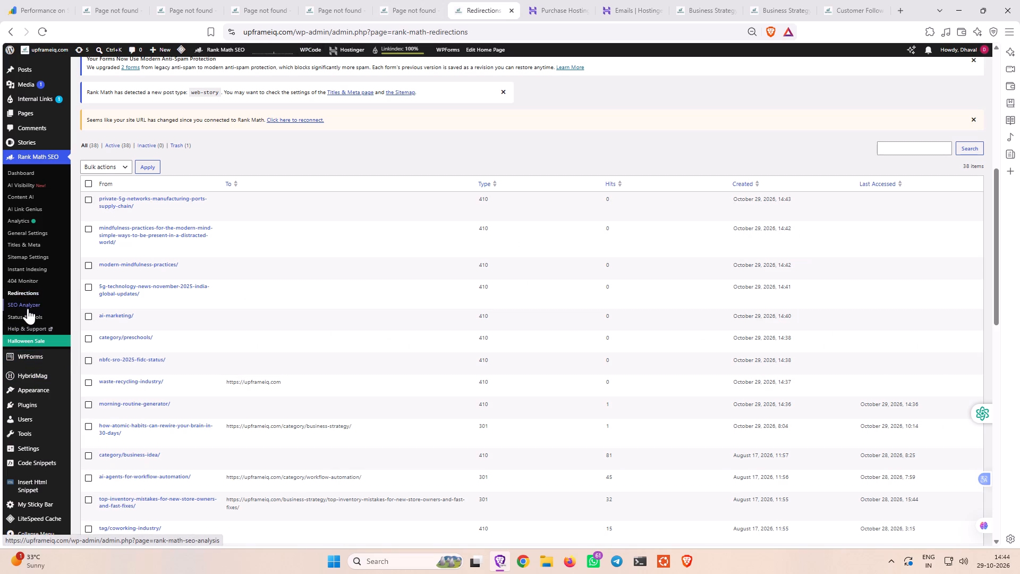
pyautogui.click(27, 280)
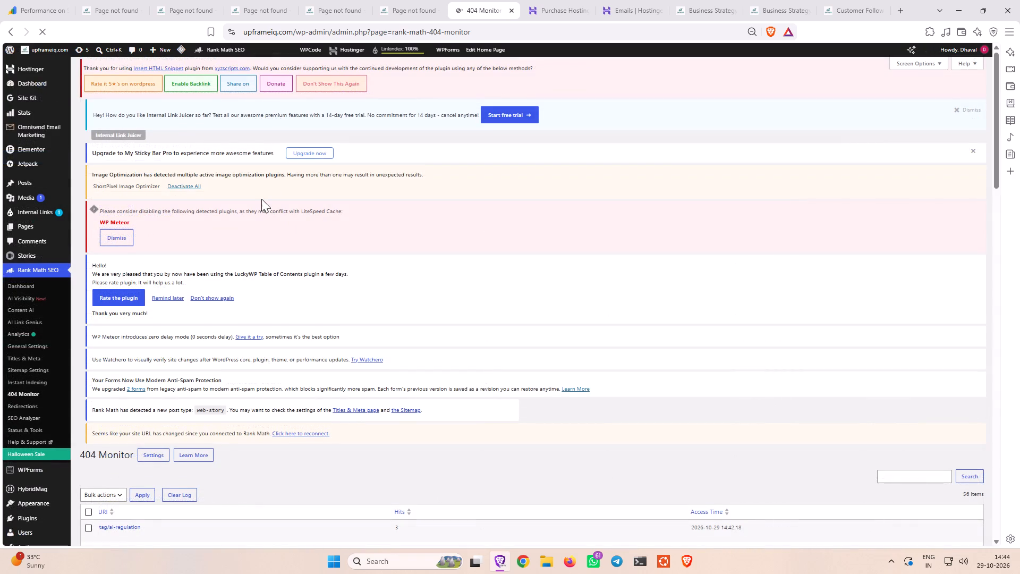
pyautogui.scroll(-6, 261, 199)
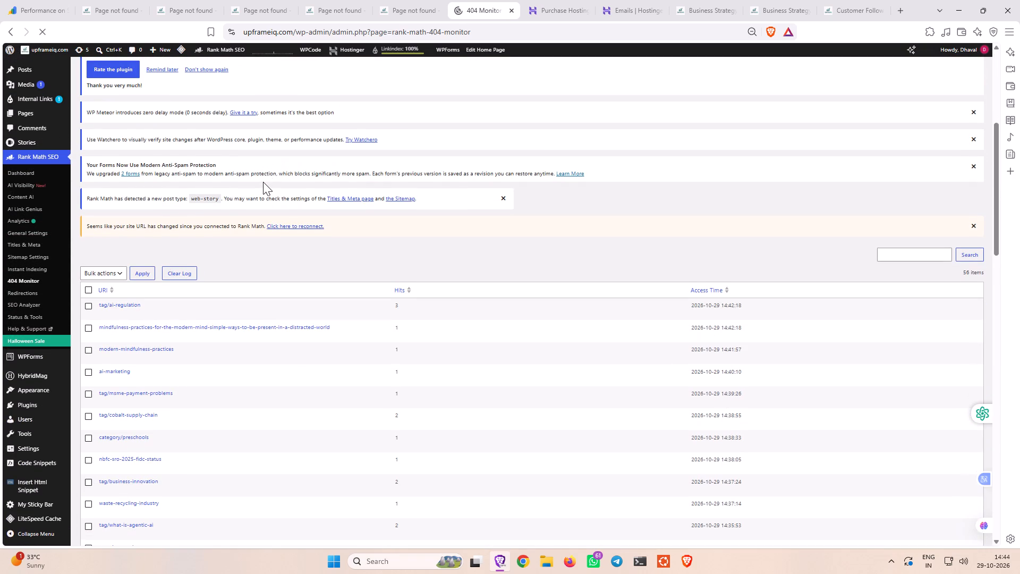
pyautogui.scroll(-2, 263, 182)
pyautogui.scroll(2, 263, 182)
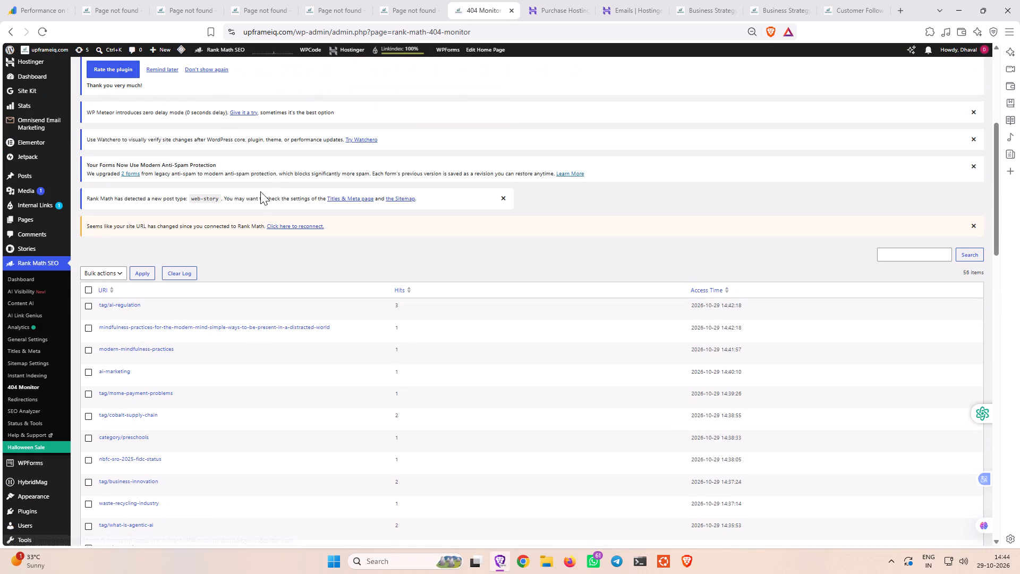
pyautogui.click(122, 273)
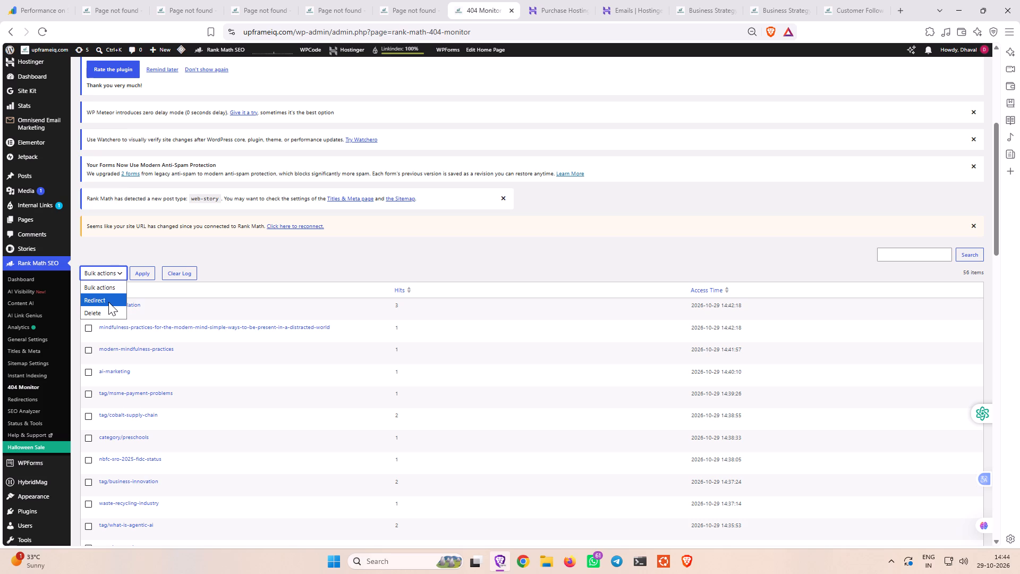
pyautogui.scroll(-2, 200, 319)
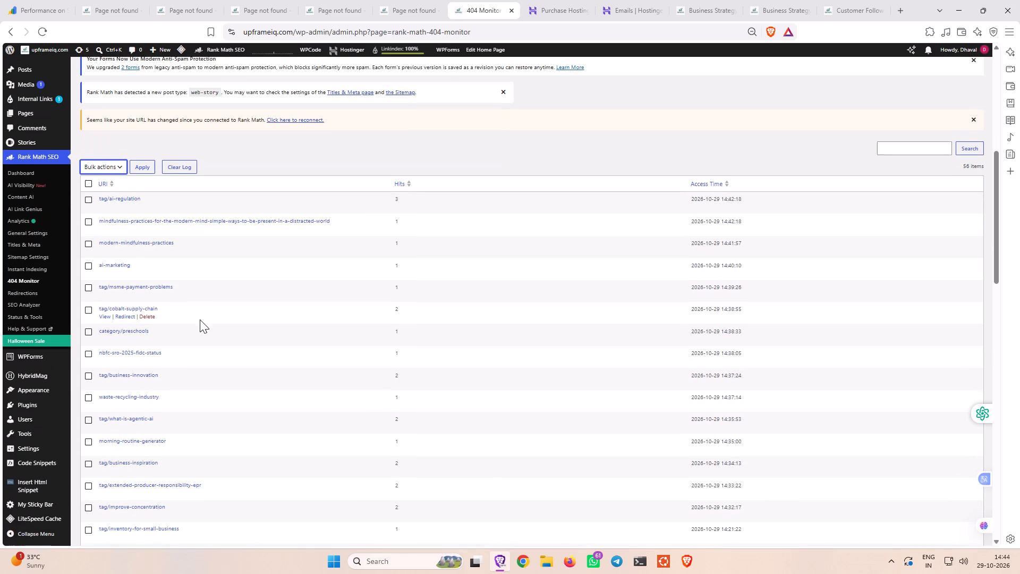
pyautogui.scroll(-4, 200, 319)
pyautogui.scroll(5, 197, 310)
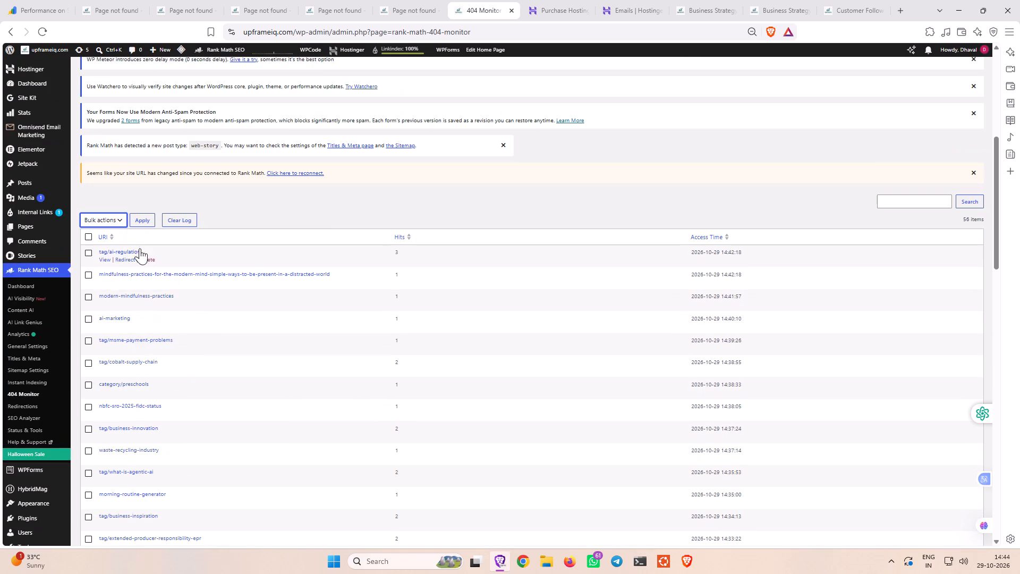
pyautogui.click(117, 220)
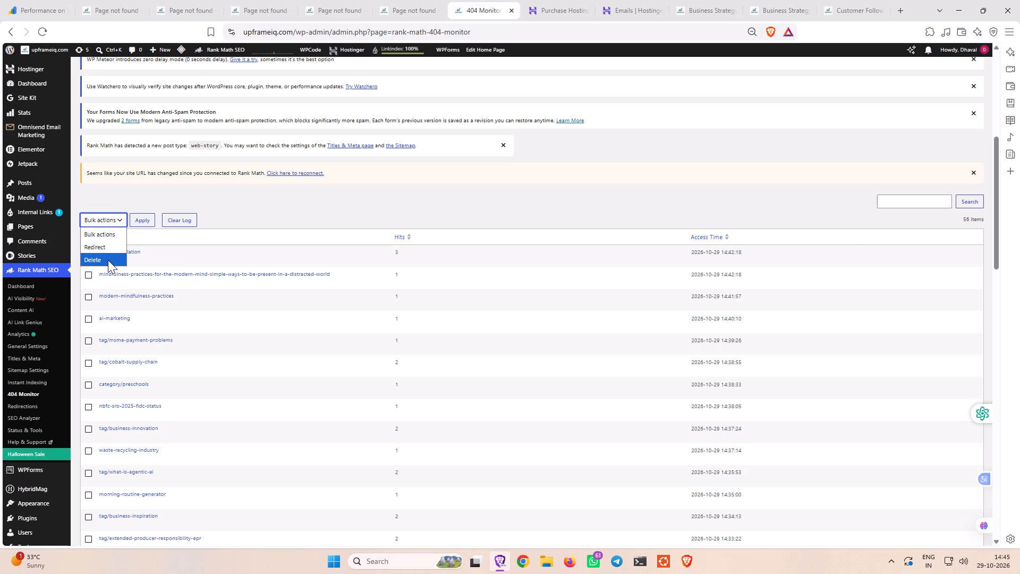
pyautogui.scroll(-20, 202, 262)
pyautogui.scroll(-1, 202, 262)
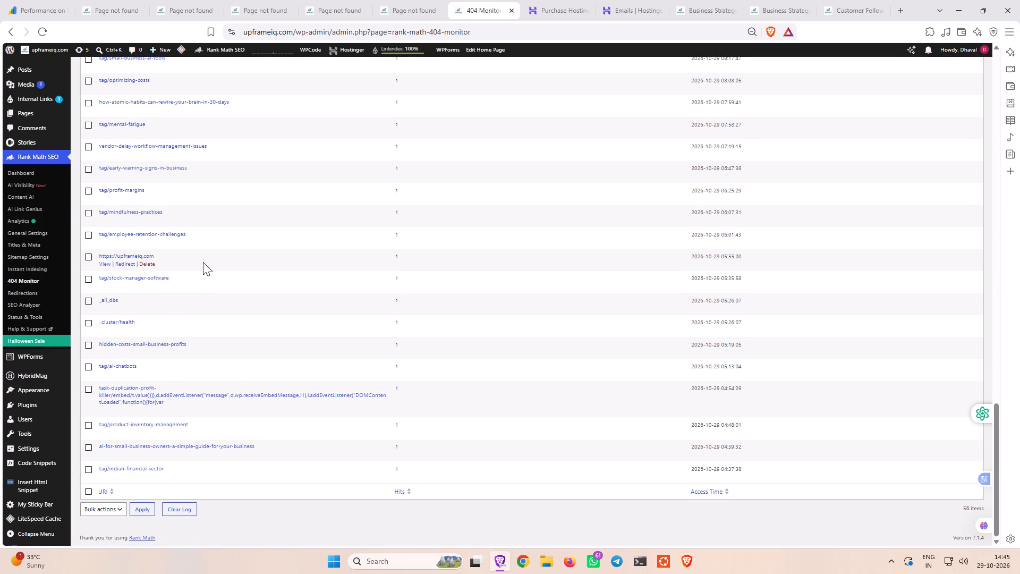
pyautogui.scroll(20, 203, 262)
pyautogui.scroll(4, 203, 262)
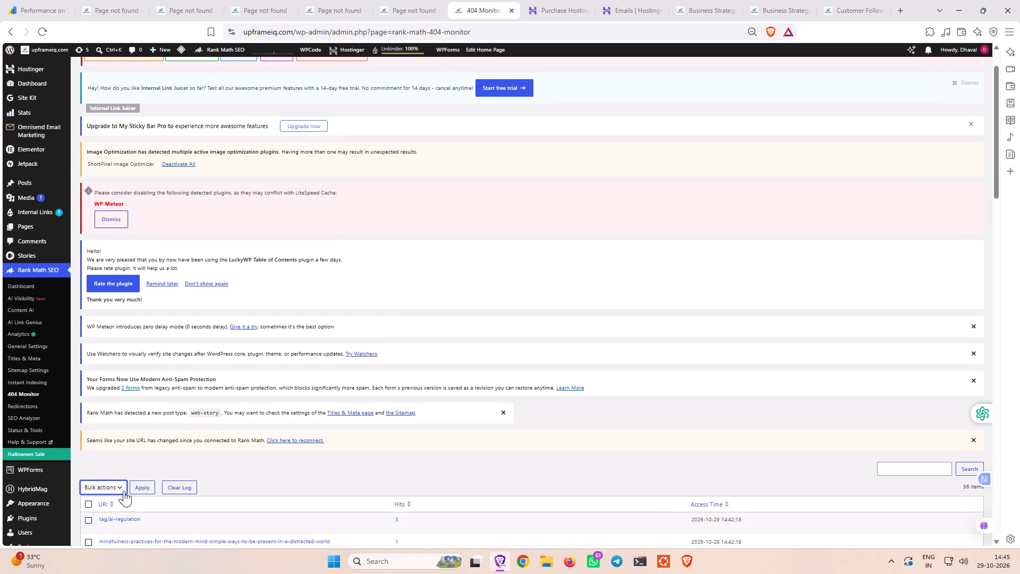
pyautogui.click(121, 485)
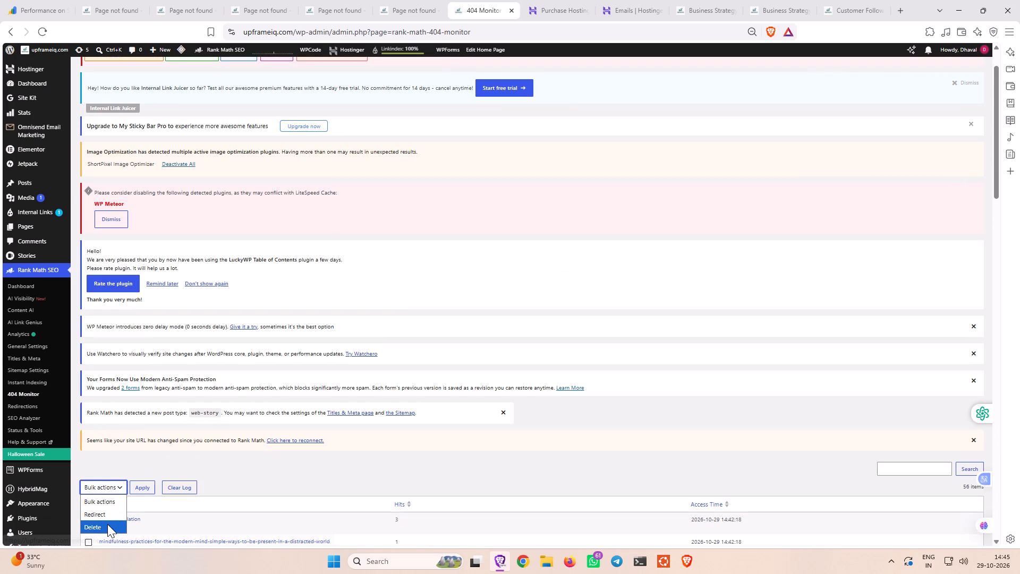
# Open Rank Math's Status & Tools page and look through the Version Control settings.
pyautogui.click(36, 433)
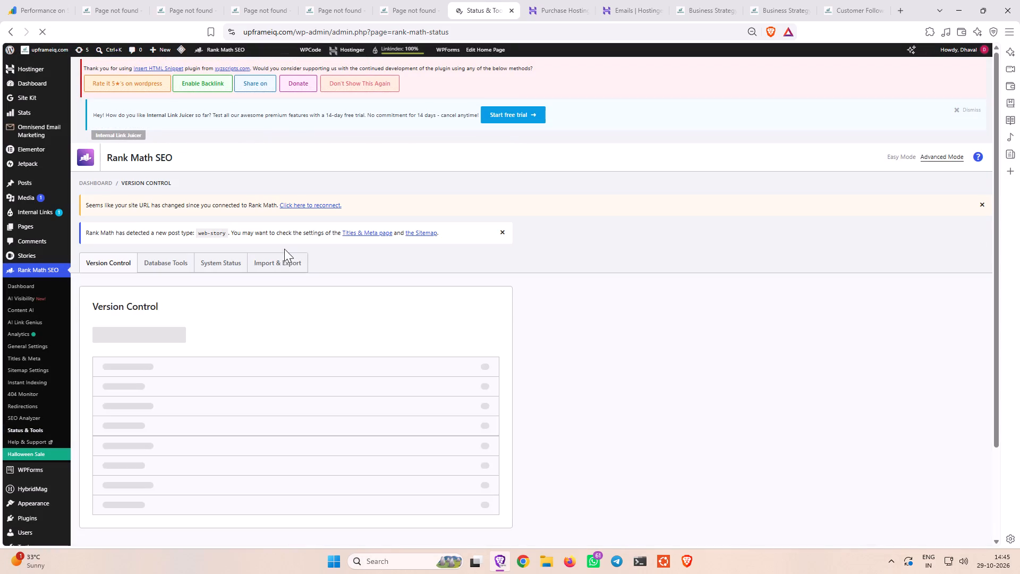
pyautogui.scroll(-2, 321, 290)
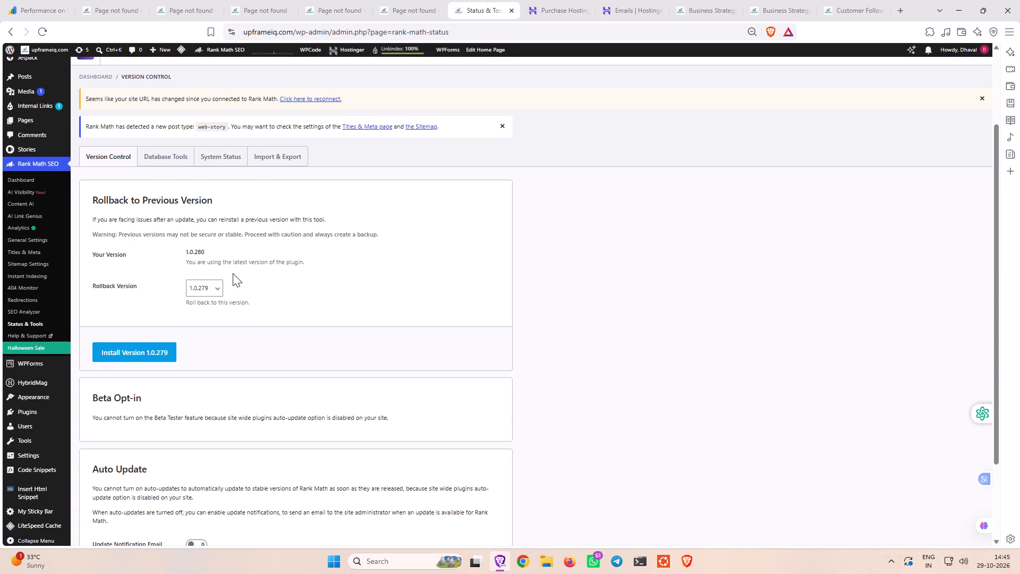
pyautogui.scroll(-3, 188, 309)
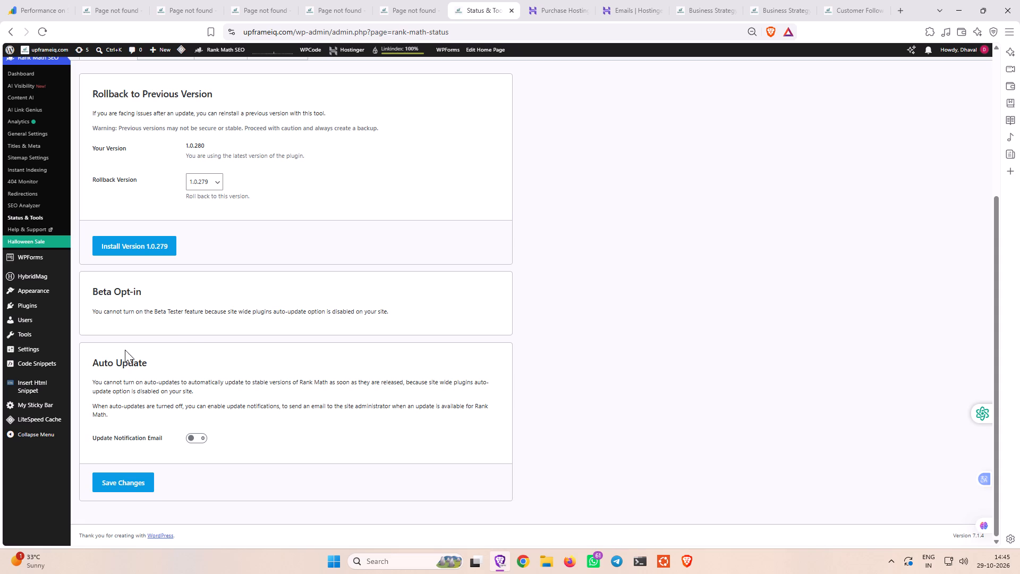
# Open Rank Math's SEO Analyzer and examine the site's score summary and the Priority test on automatic updates.
pyautogui.click(33, 206)
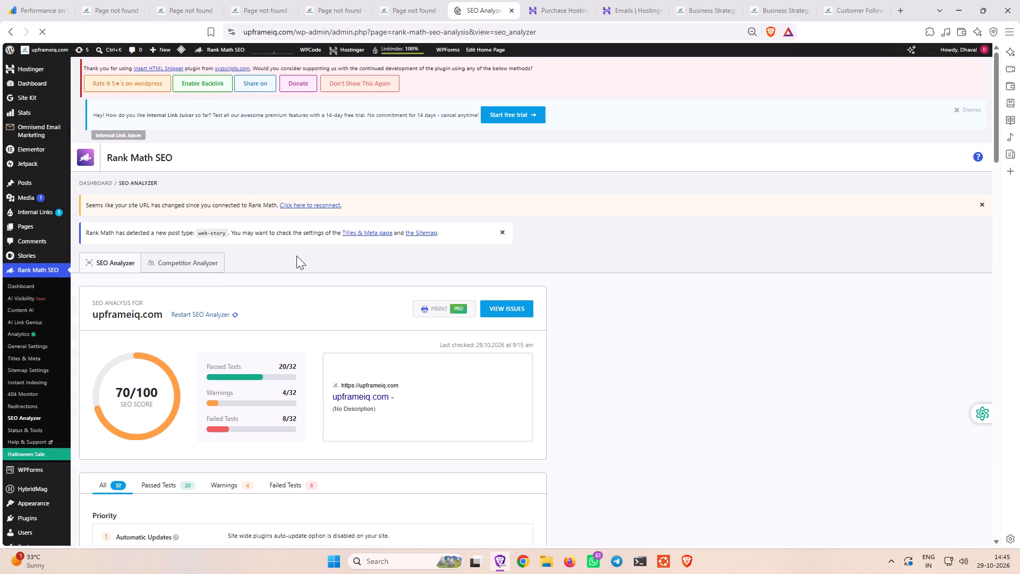
pyautogui.scroll(-2, 336, 263)
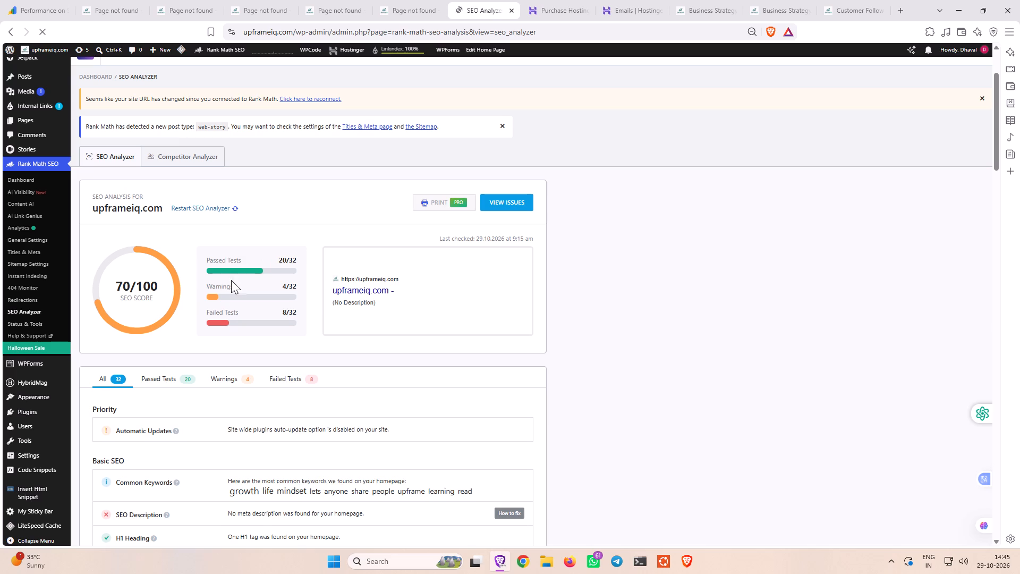
pyautogui.click(278, 290)
pyautogui.click(354, 299)
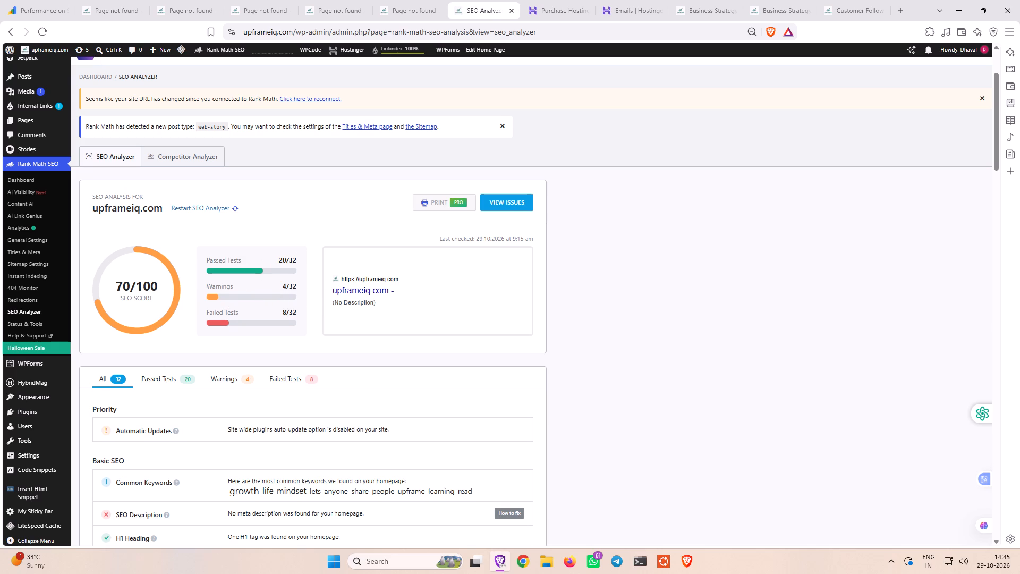
pyautogui.click(370, 300)
pyautogui.scroll(-3, 371, 291)
pyautogui.click(245, 267)
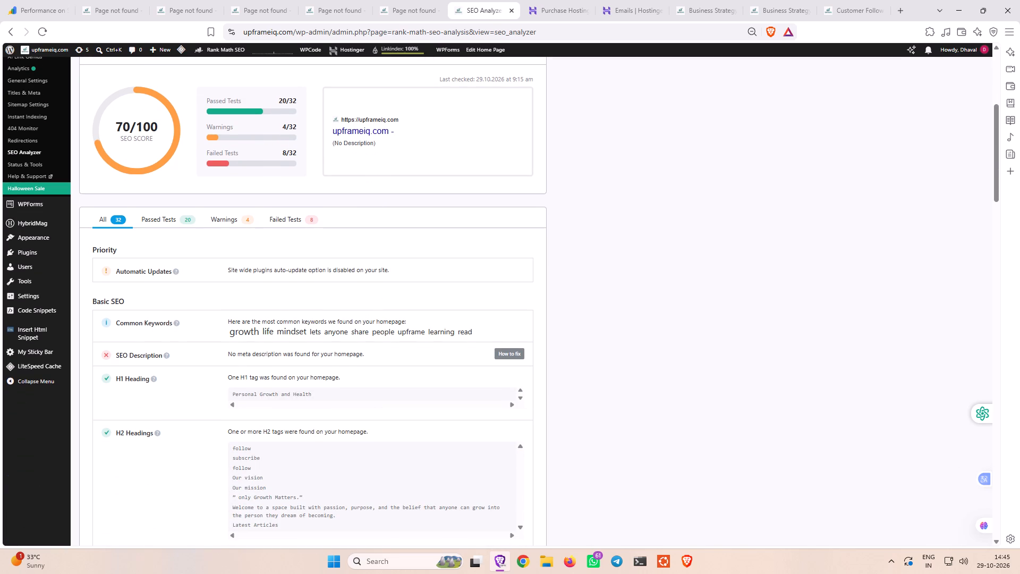
pyautogui.doubleClick(290, 273)
pyautogui.click(343, 273)
pyautogui.click(390, 270)
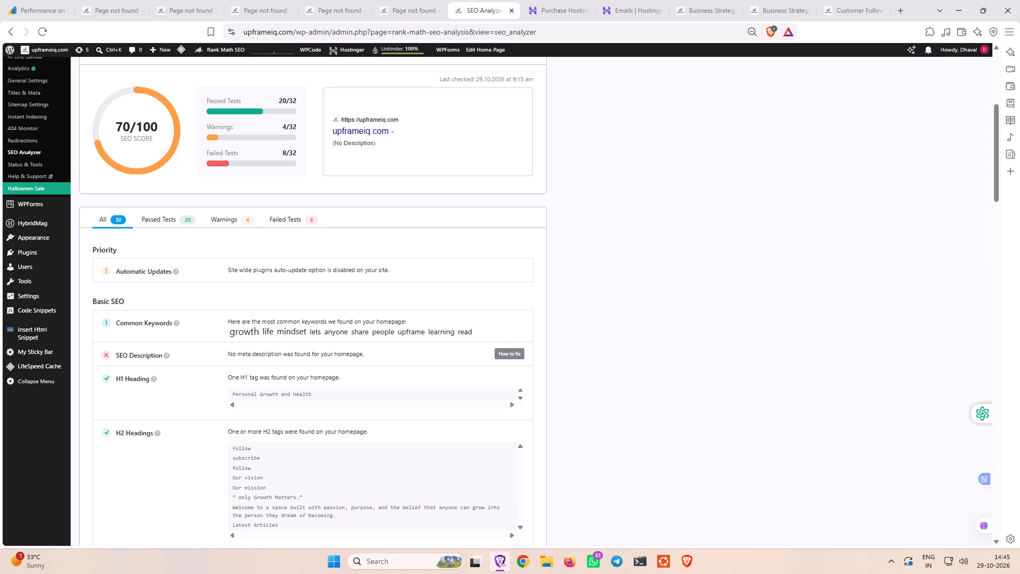
# Read through the SEO Analyzer's Basic SEO tests, including the homepage images listed under Image ALT Attributes.
pyautogui.scroll(1, 325, 354)
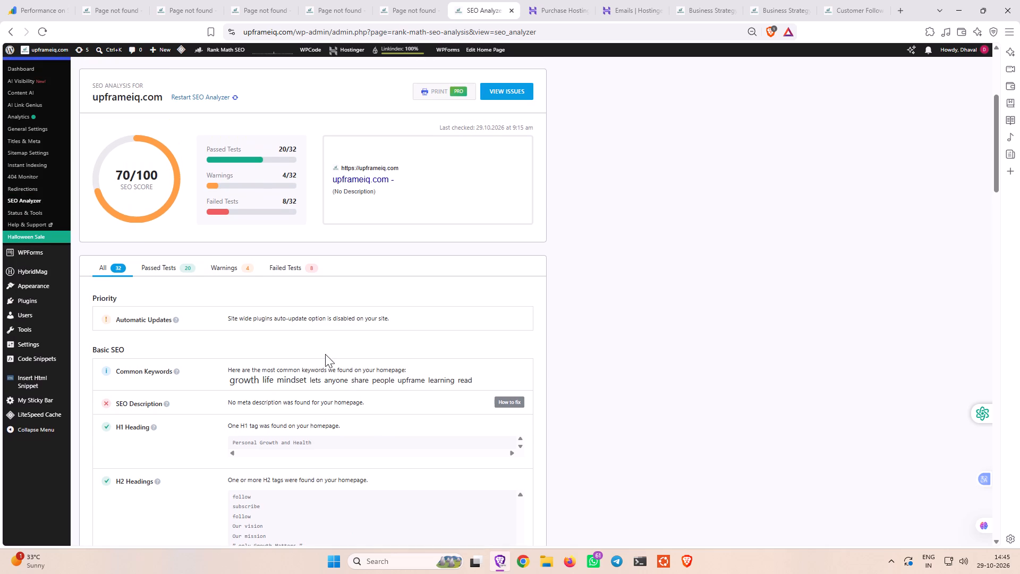
pyautogui.scroll(-7, 309, 429)
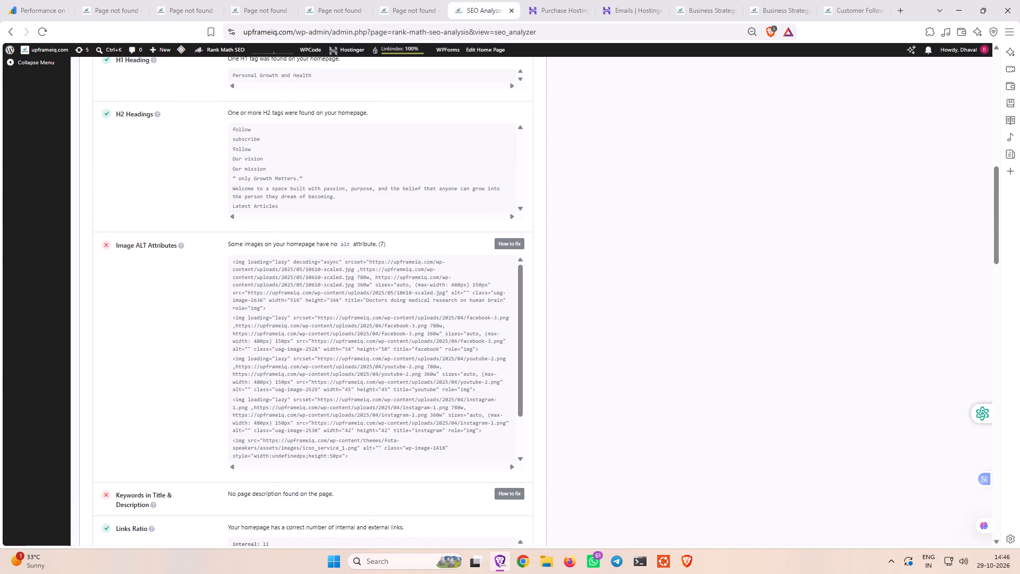
pyautogui.scroll(-2, 245, 328)
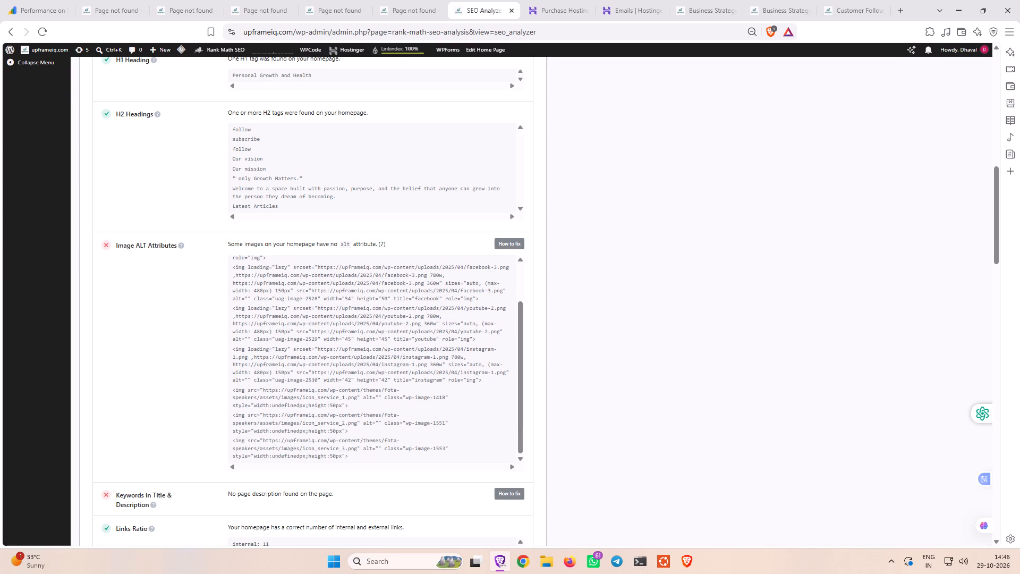
pyautogui.scroll(-3, 245, 328)
pyautogui.scroll(-2, 224, 384)
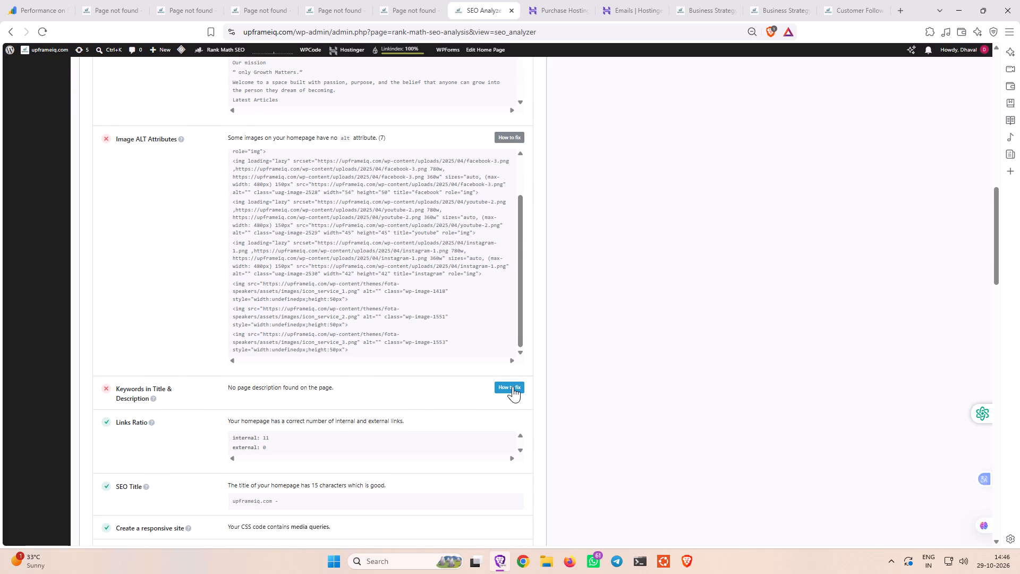
pyautogui.scroll(-5, 352, 397)
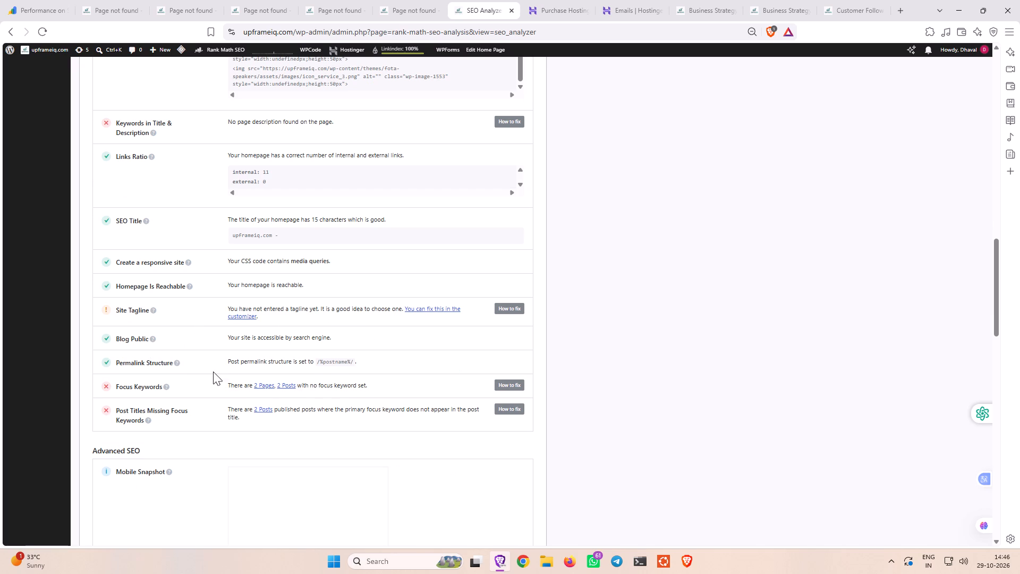
# Open the list of pages with no focus keyword from the Focus Keywords test and look through it.
pyautogui.click(270, 386)
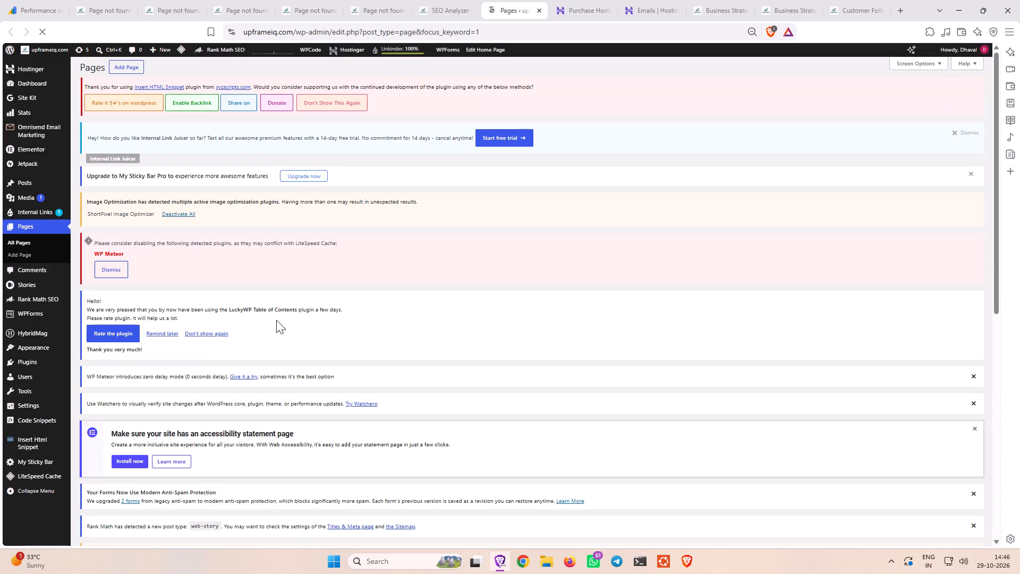
pyautogui.scroll(-6, 252, 306)
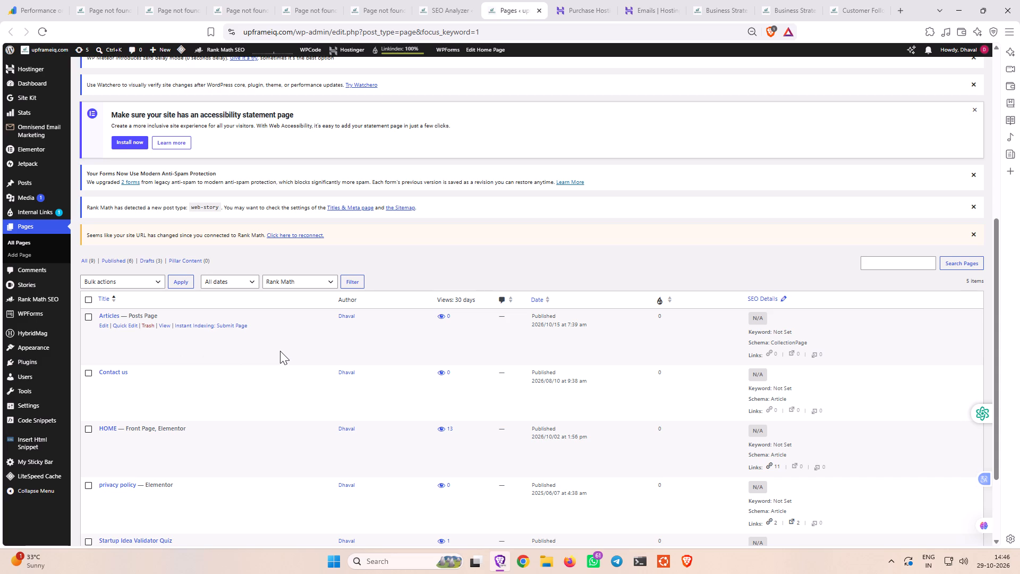
pyautogui.scroll(-3, 290, 351)
pyautogui.scroll(-7, 401, 333)
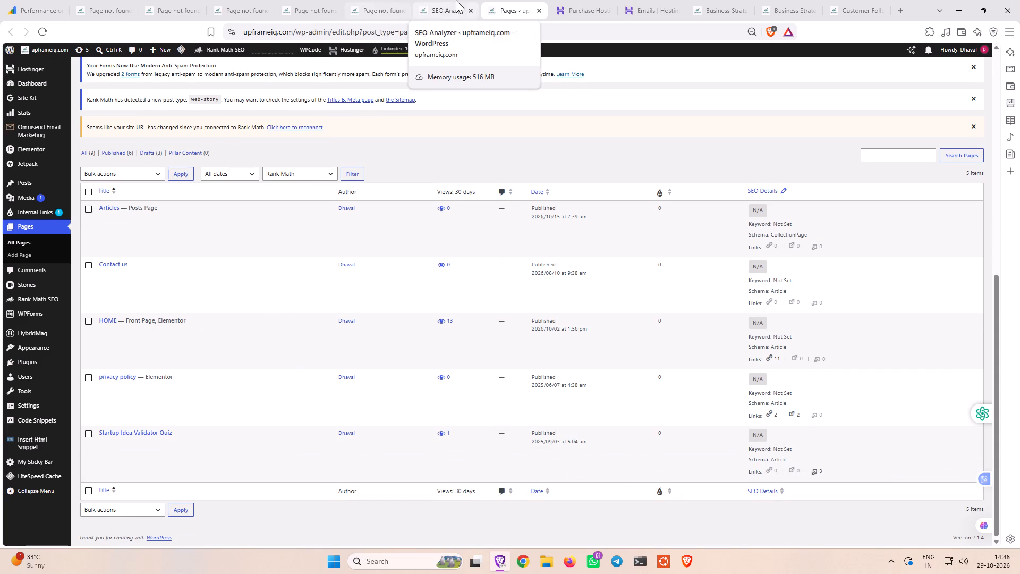
# Return to the SEO Analyzer, review the Advanced SEO tests and show the fix advice for OpenGraph Meta.
pyautogui.click(441, 10)
pyautogui.scroll(-2, 338, 284)
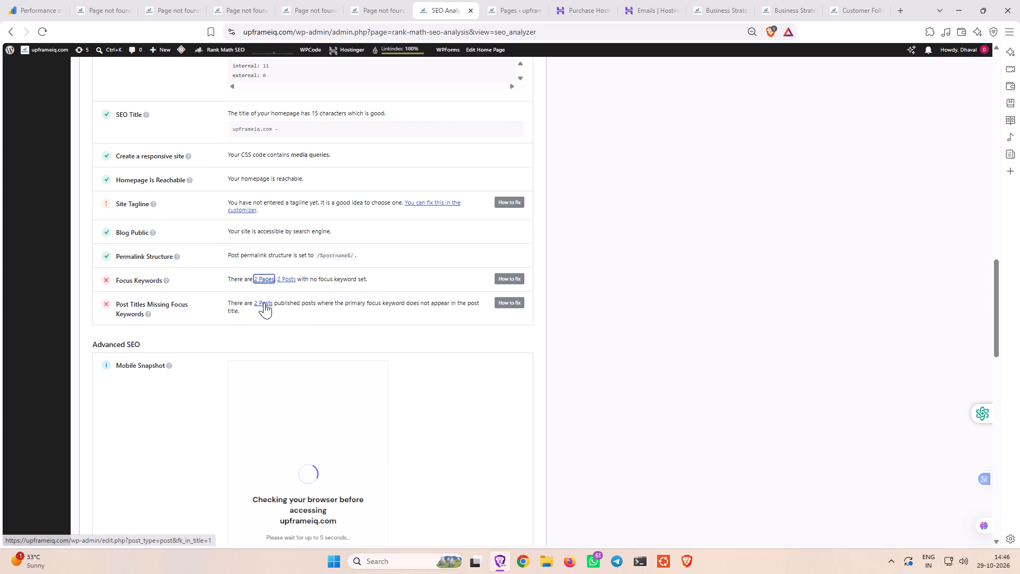
pyautogui.scroll(-1, 264, 302)
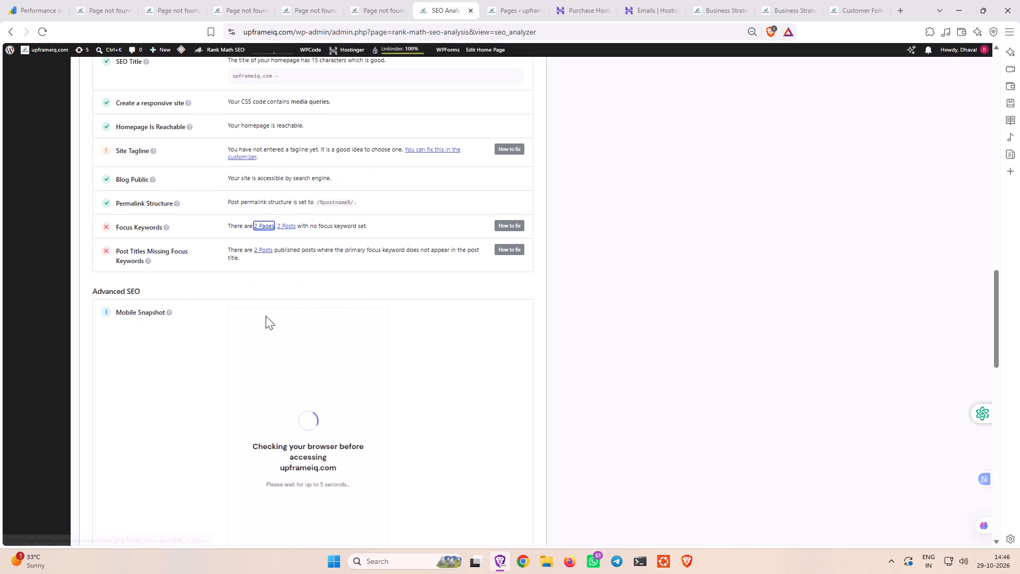
pyautogui.scroll(-8, 267, 328)
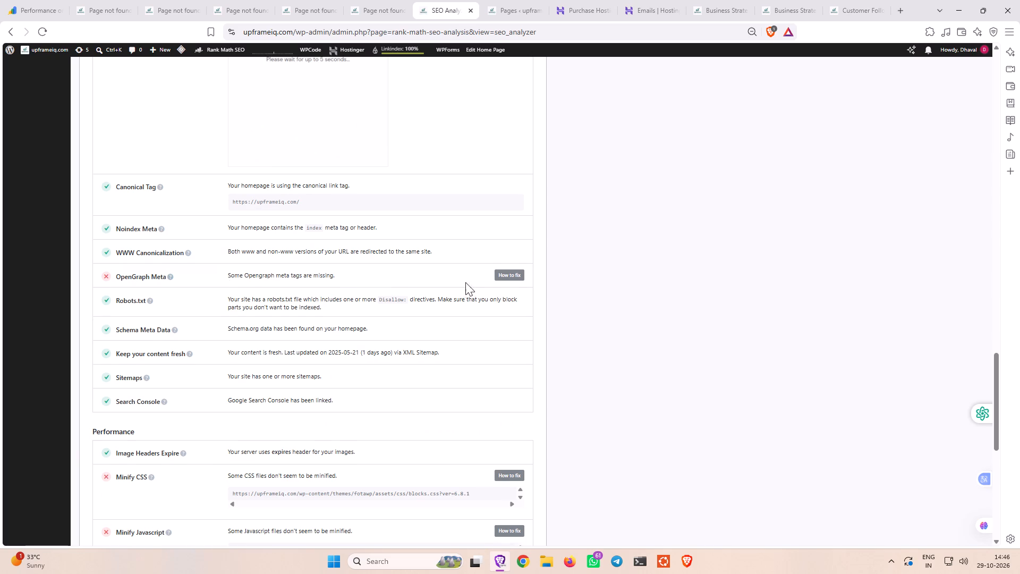
pyautogui.click(508, 272)
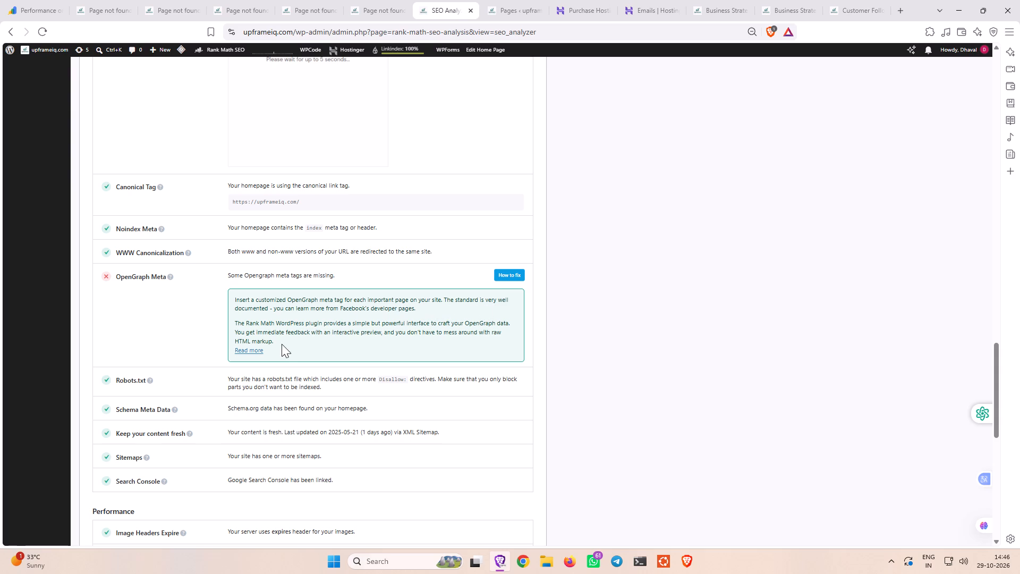
# Show the fix advice for the Minify CSS and Minify Javascript tests in the Performance section.
pyautogui.scroll(-4, 282, 344)
pyautogui.scroll(-1, 193, 337)
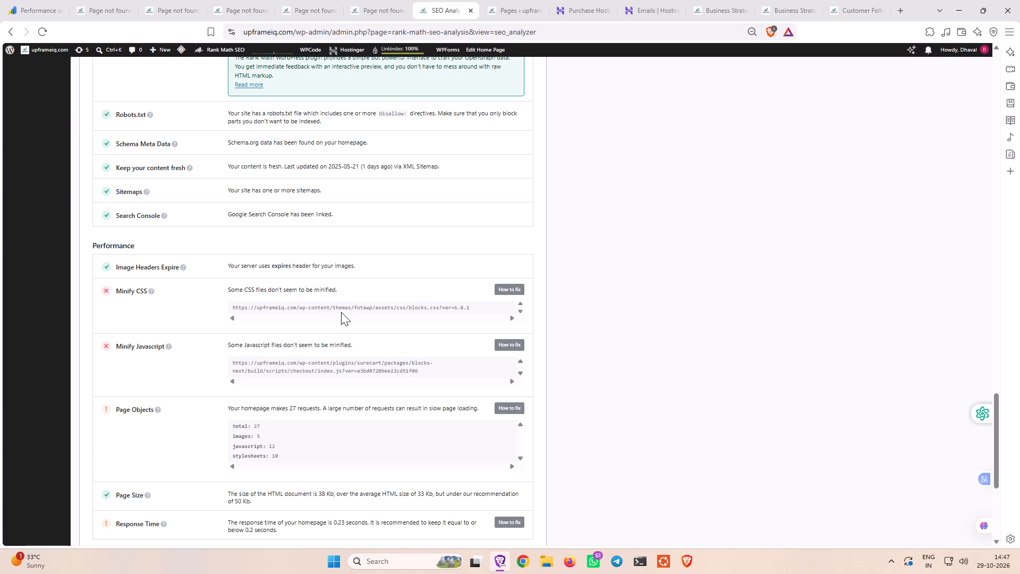
pyautogui.click(520, 289)
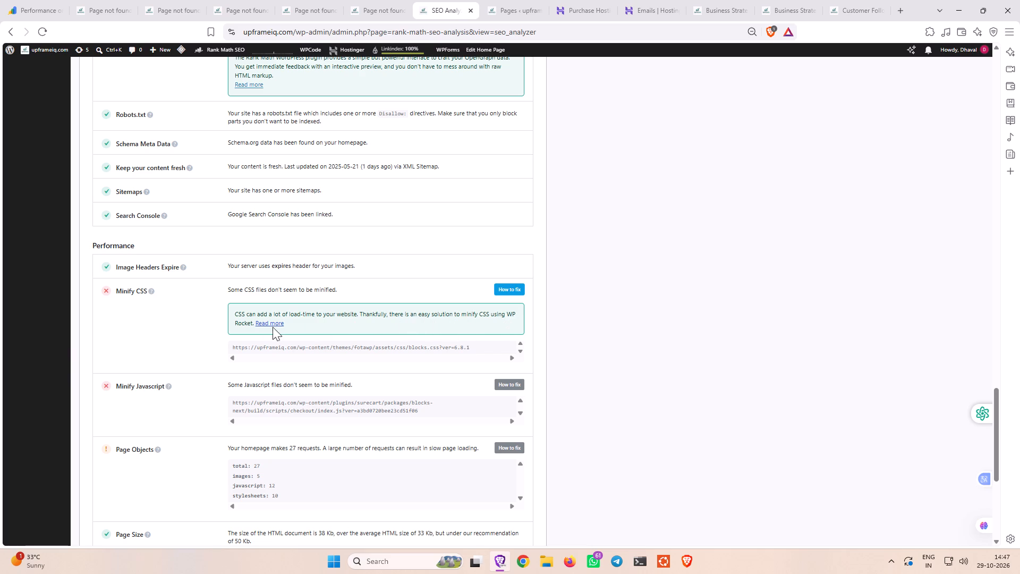
pyautogui.scroll(-2, 295, 344)
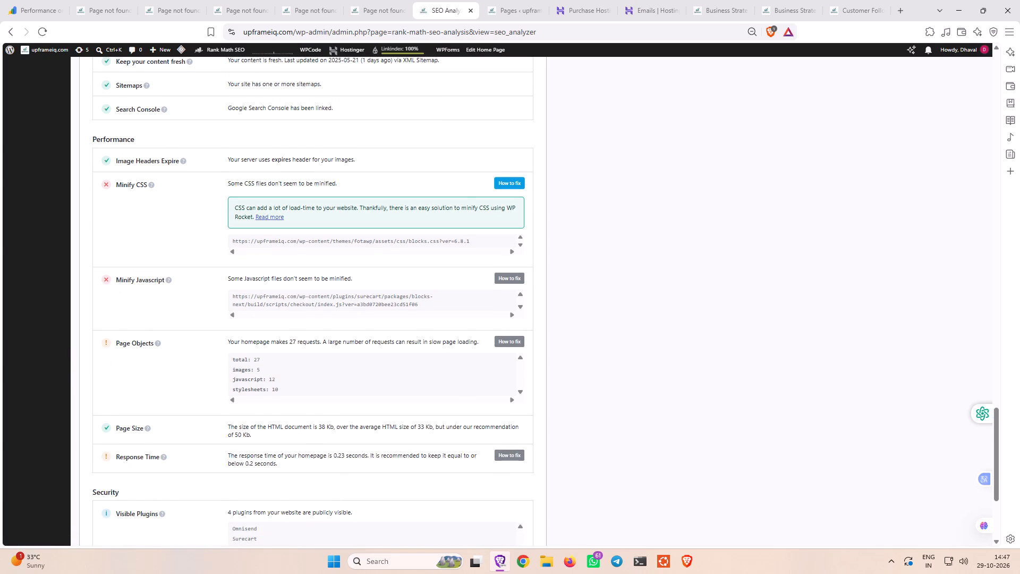
pyautogui.click(512, 281)
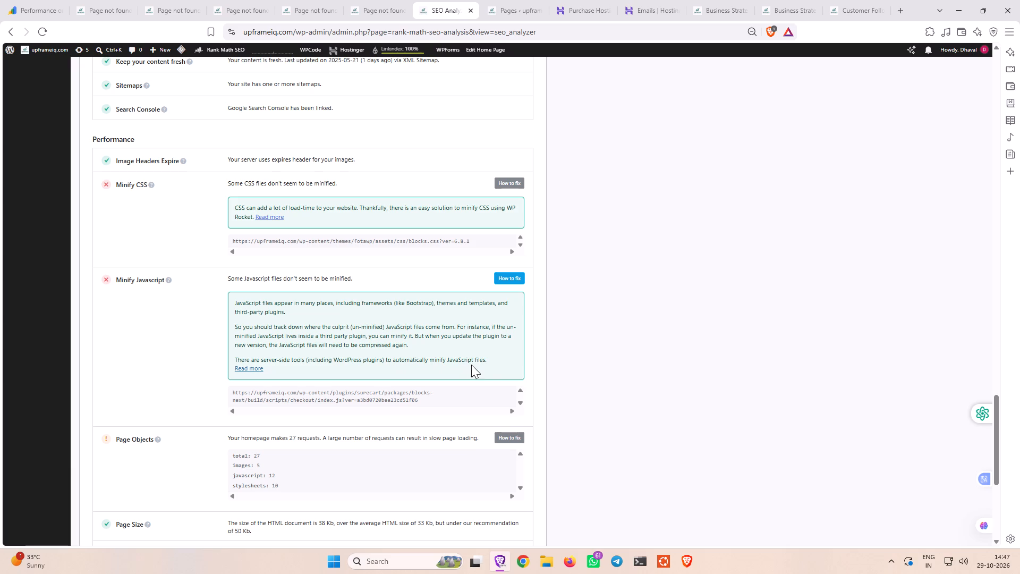
# Open Rank Math's SEO analysis guide from the Minify Javascript advice and read its Performance and Security sections.
pyautogui.click(258, 367)
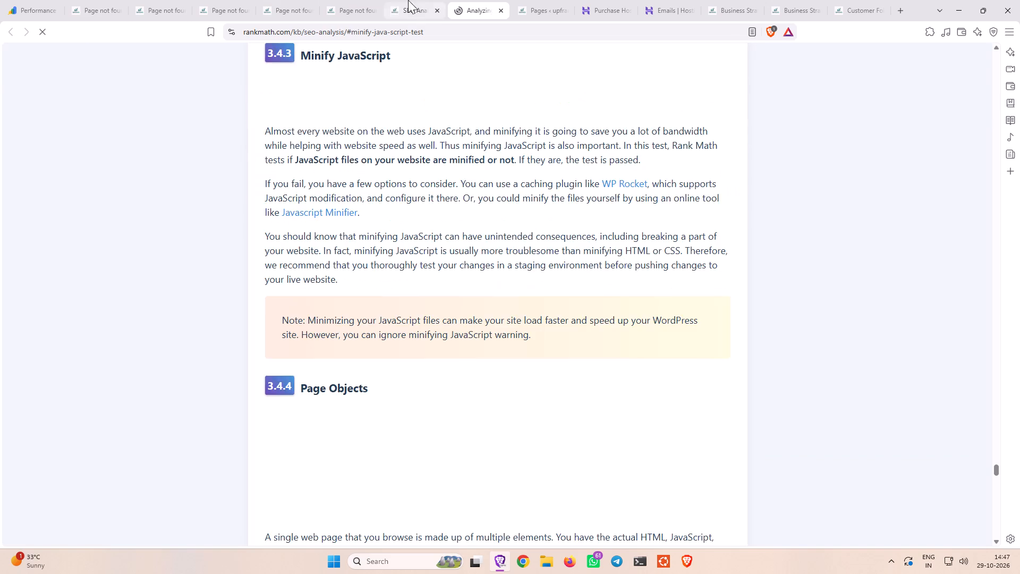
pyautogui.scroll(-3, 321, 248)
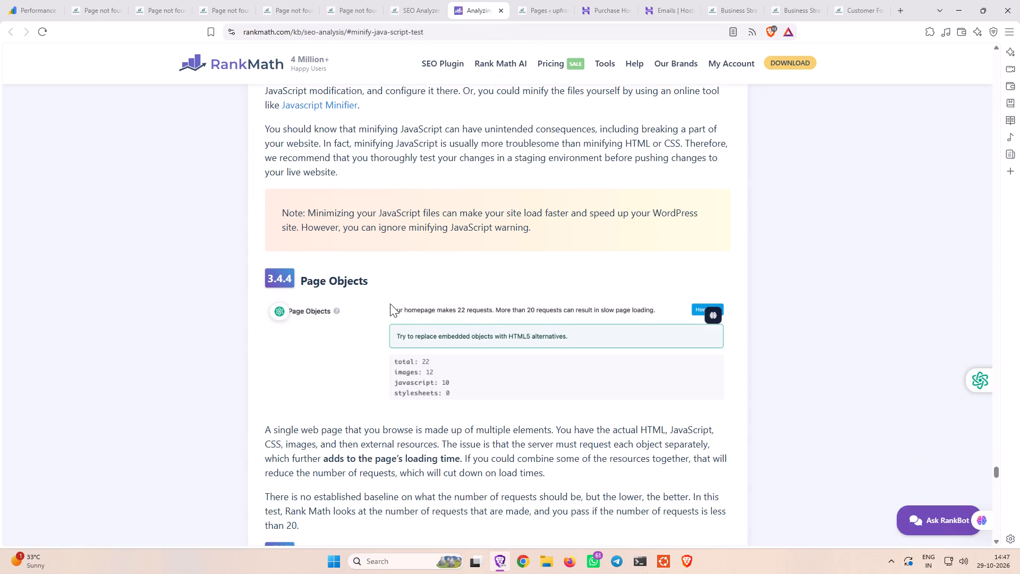
pyautogui.scroll(-2, 419, 305)
pyautogui.scroll(-6, 340, 307)
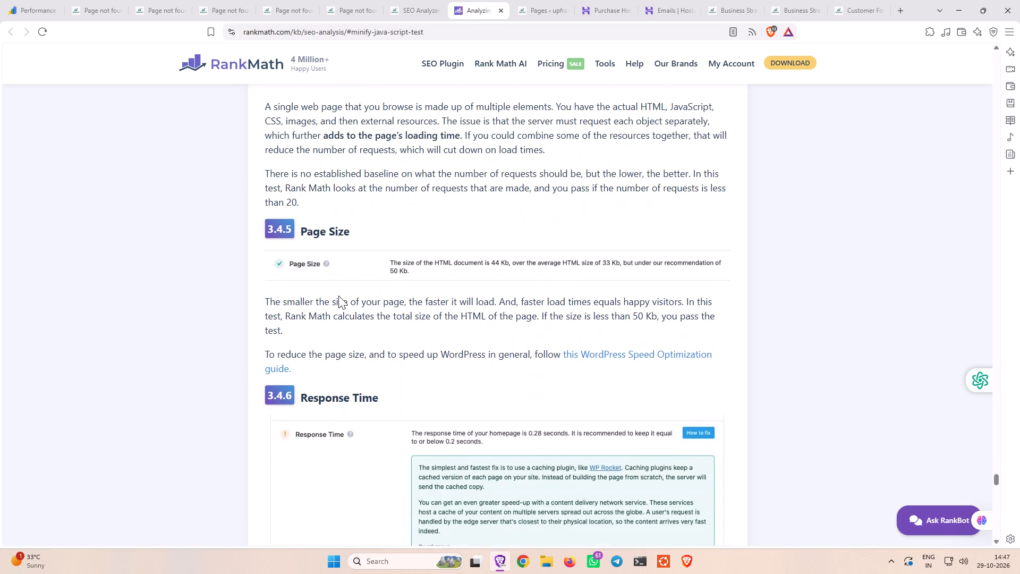
pyautogui.scroll(-9, 338, 296)
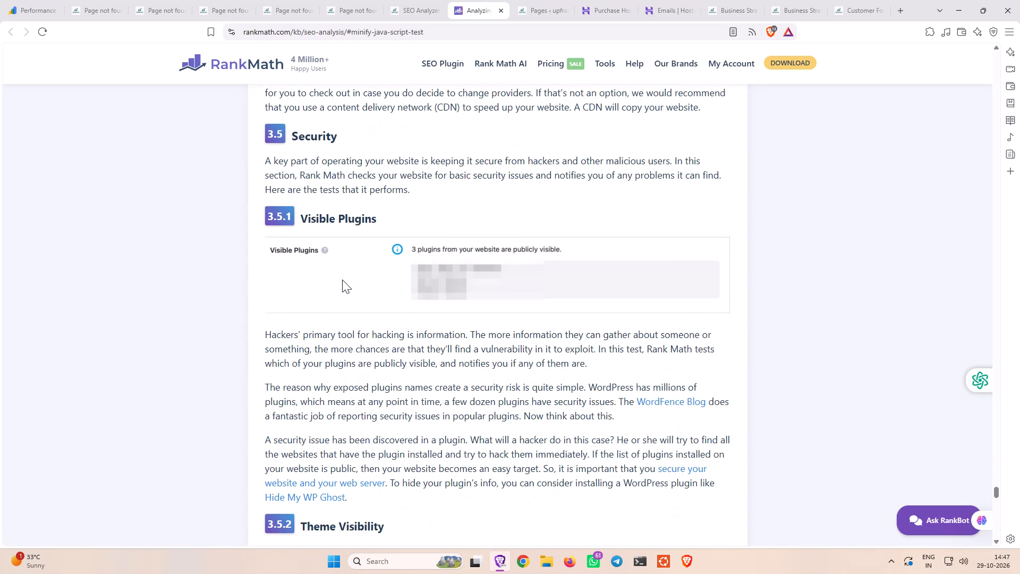
pyautogui.scroll(-3, 334, 233)
pyautogui.scroll(-3, 350, 280)
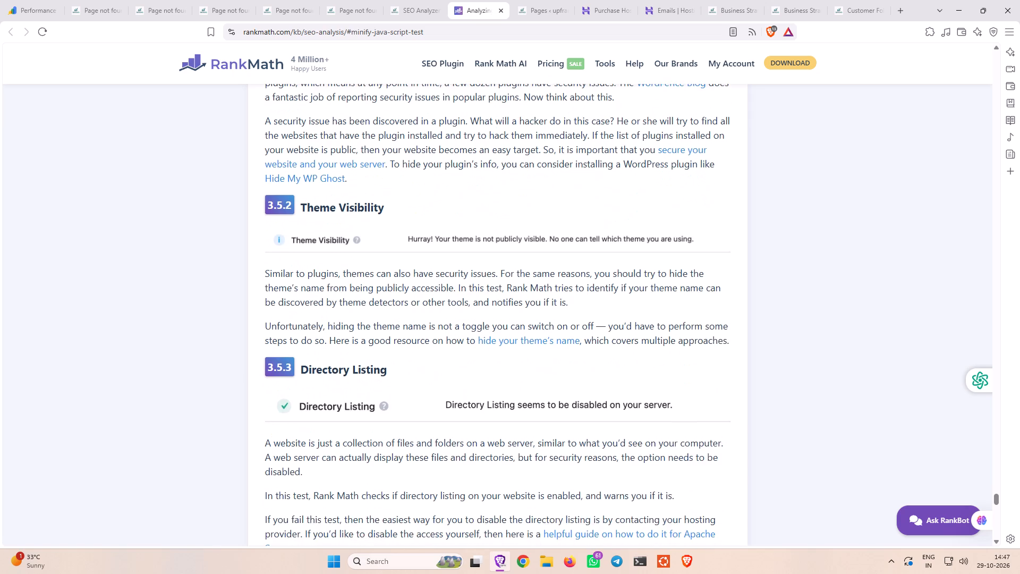
pyautogui.scroll(-13, 350, 268)
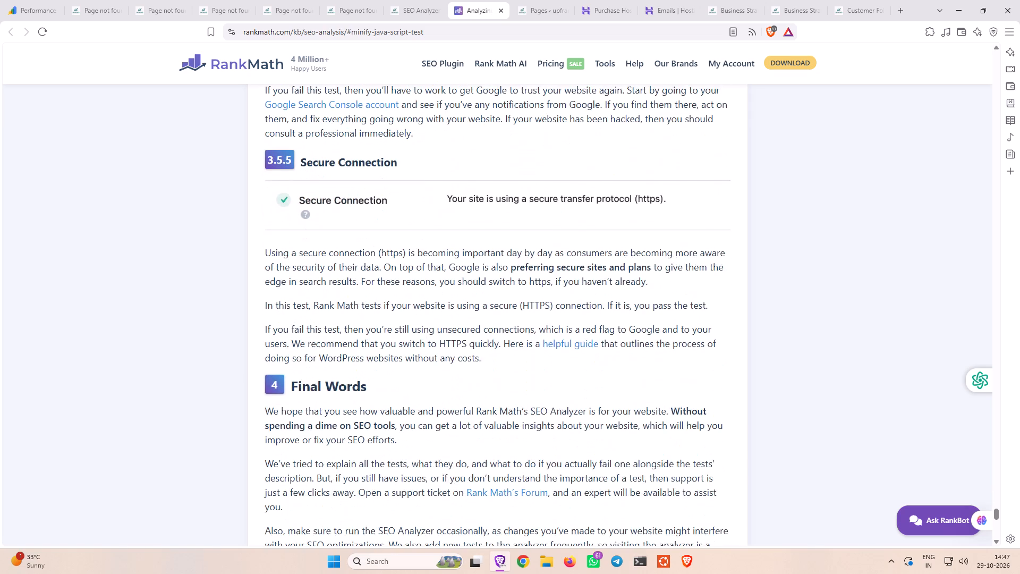
pyautogui.scroll(-8, 350, 265)
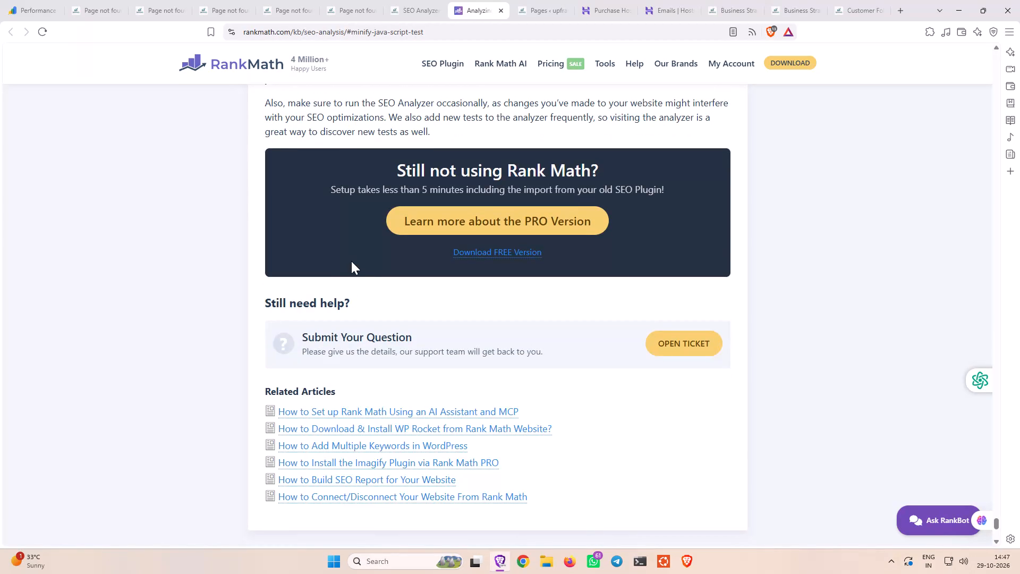
pyautogui.scroll(4, 351, 261)
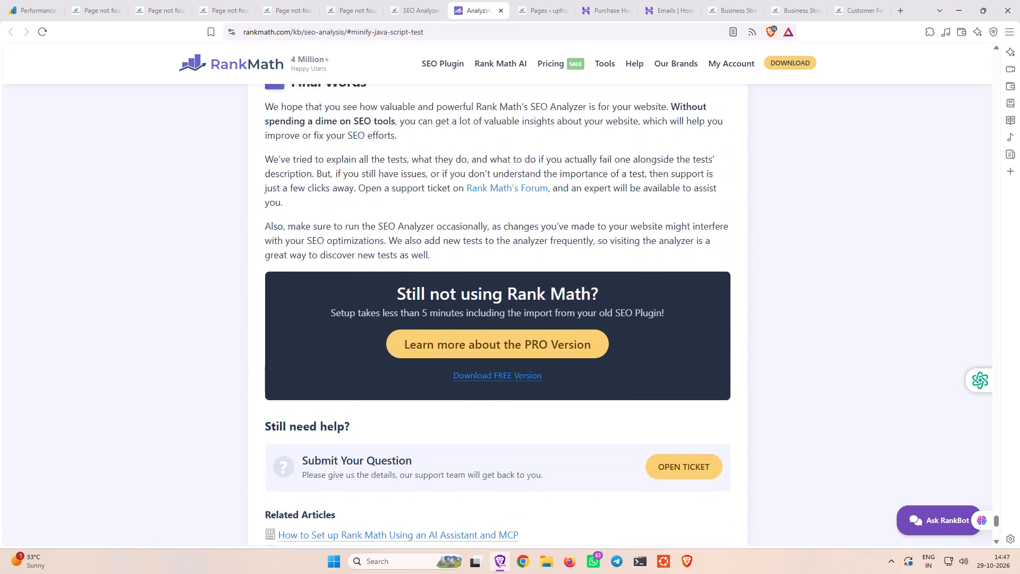
pyautogui.scroll(20, 351, 260)
pyautogui.scroll(9, 351, 260)
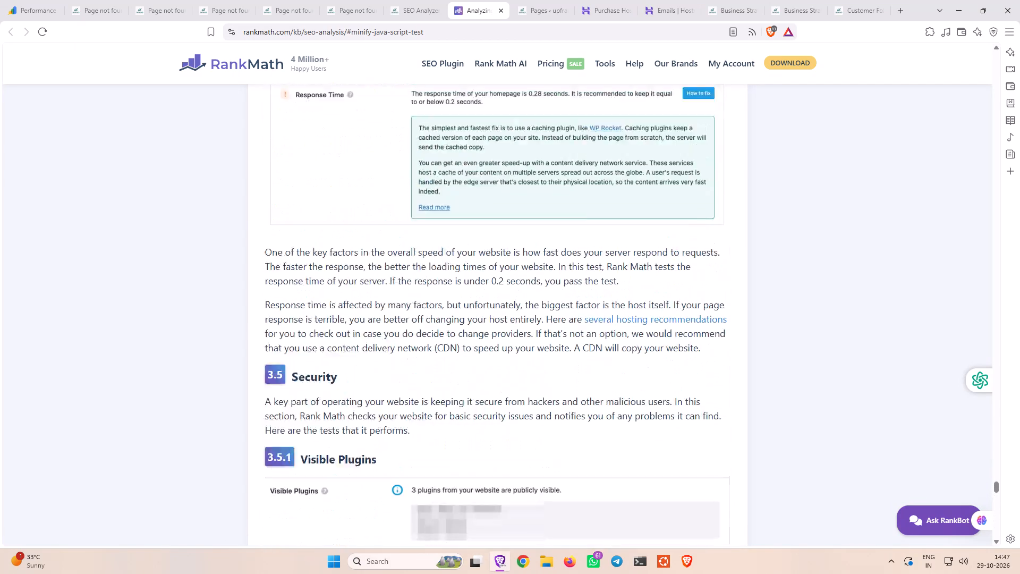
pyautogui.scroll(15, 351, 260)
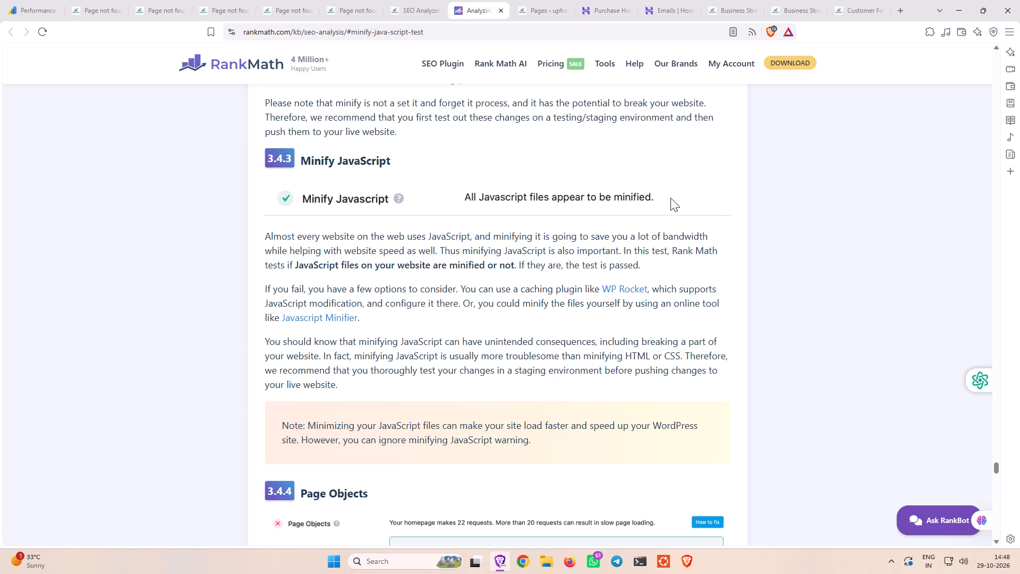
# Return to the SEO Analyzer and show the fix advice for the Page Objects and Response Time tests.
pyautogui.click(401, 9)
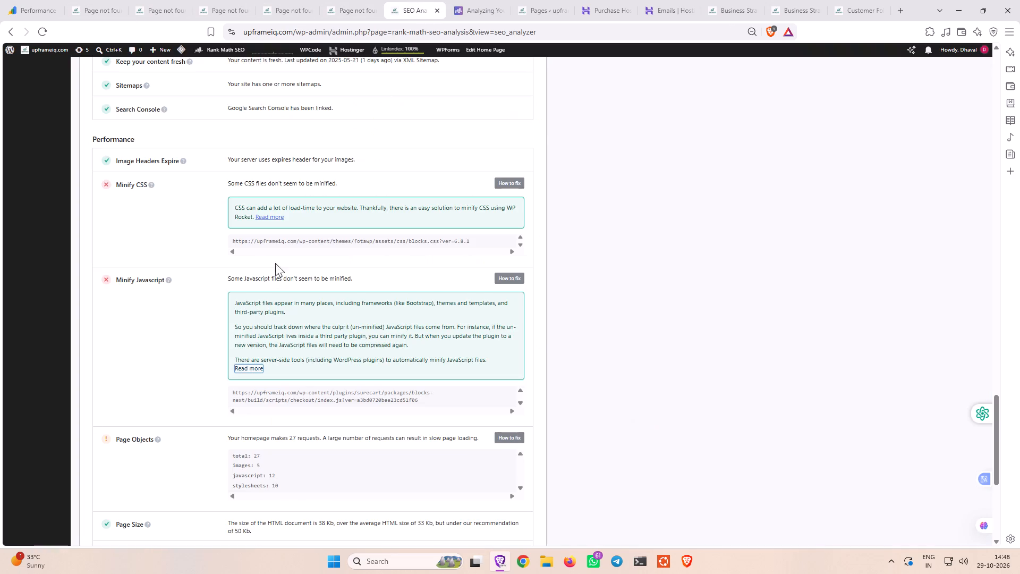
pyautogui.scroll(-5, 254, 342)
pyautogui.scroll(1, 254, 342)
pyautogui.scroll(-2, 253, 315)
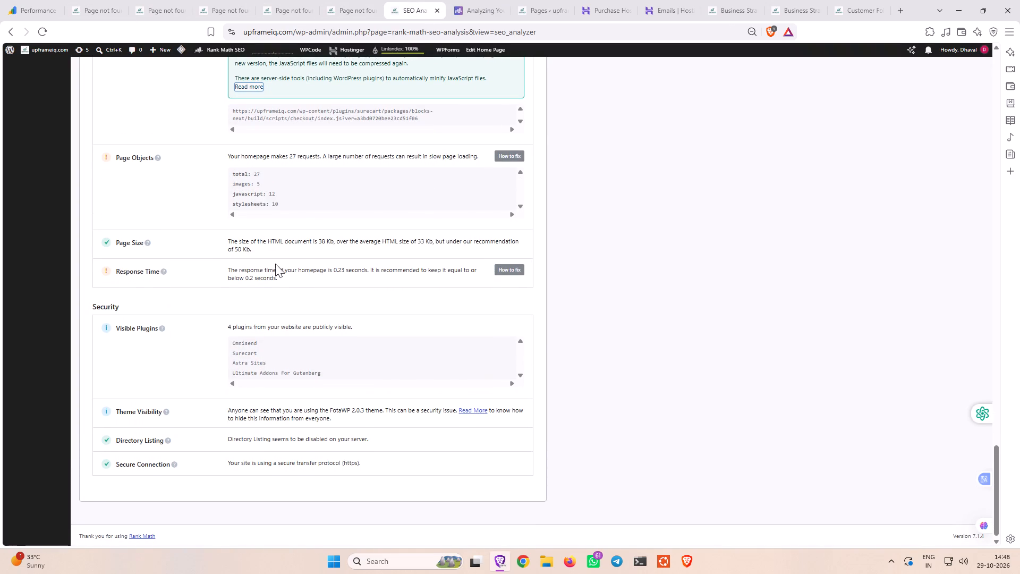
pyautogui.click(505, 155)
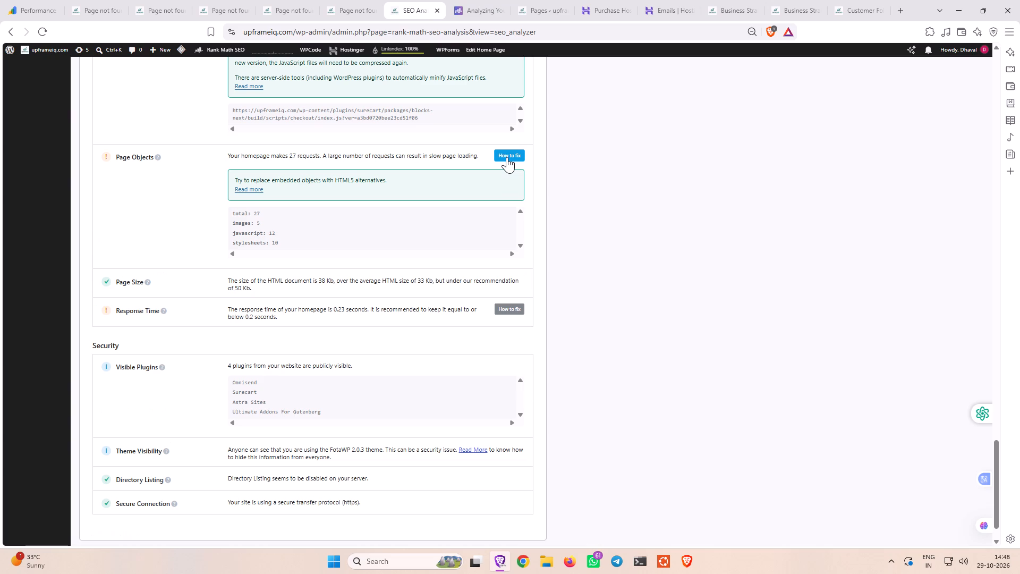
pyautogui.click(507, 157)
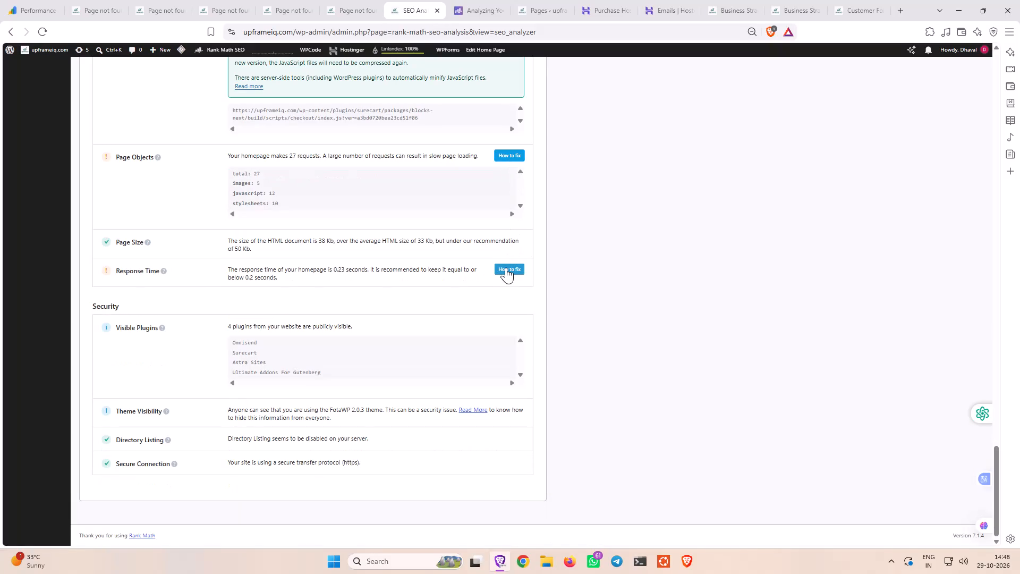
pyautogui.click(506, 267)
pyautogui.click(506, 267)
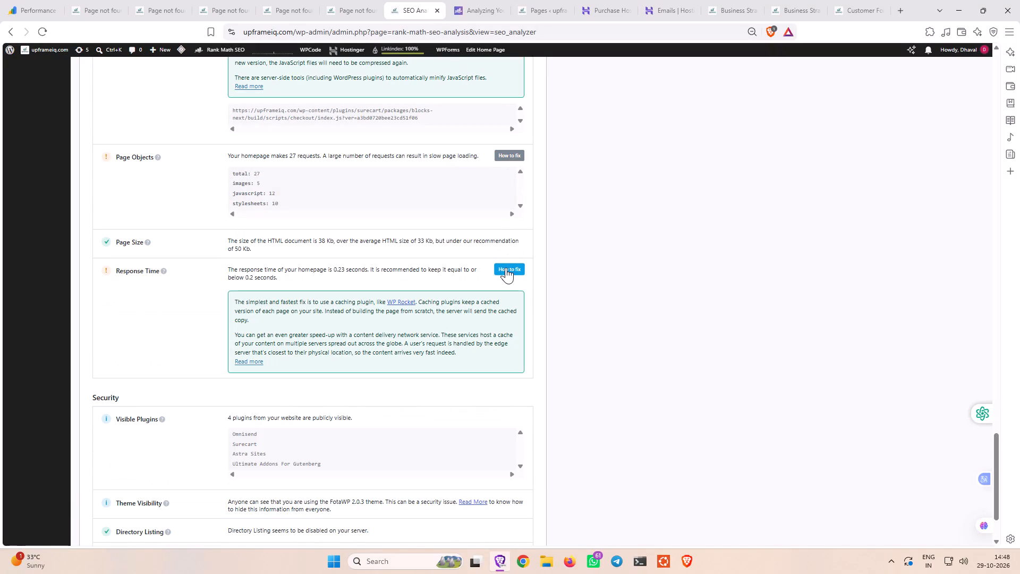
# Open the site customizer from the Site Tagline warning in the Basic SEO tests.
pyautogui.scroll(20, 30, 348)
pyautogui.scroll(3, 30, 348)
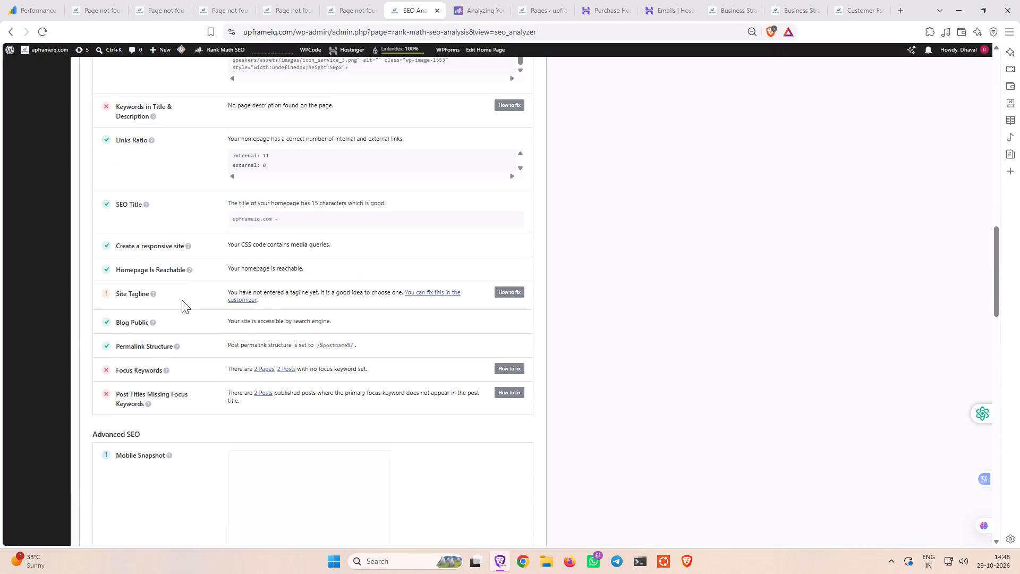
pyautogui.scroll(1, 182, 300)
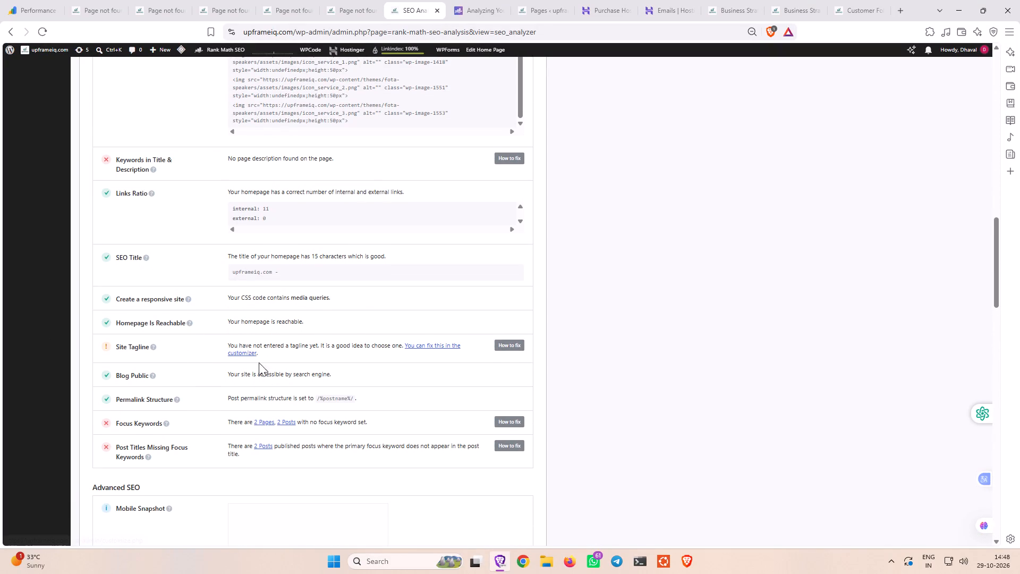
pyautogui.click(424, 345)
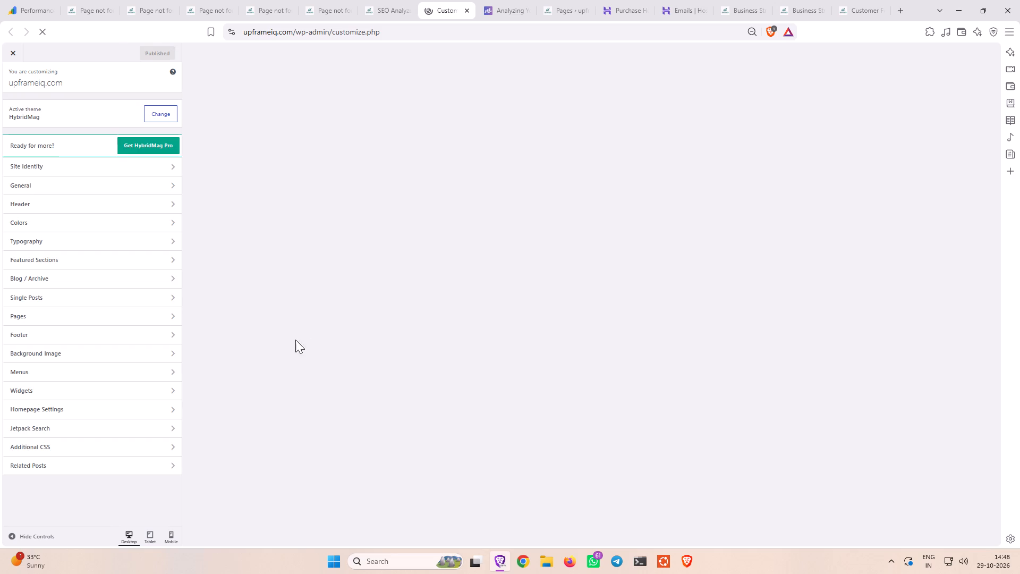
# Go to upframeiq.com's homepage from the Business Strategy category page and copy the main banner headline.
pyautogui.click(801, 14)
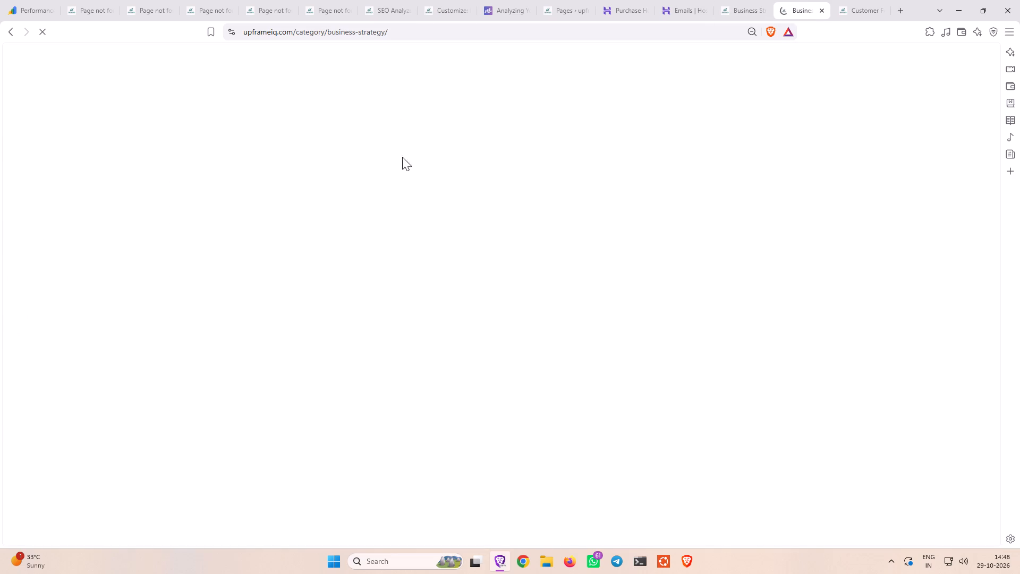
pyautogui.click(250, 78)
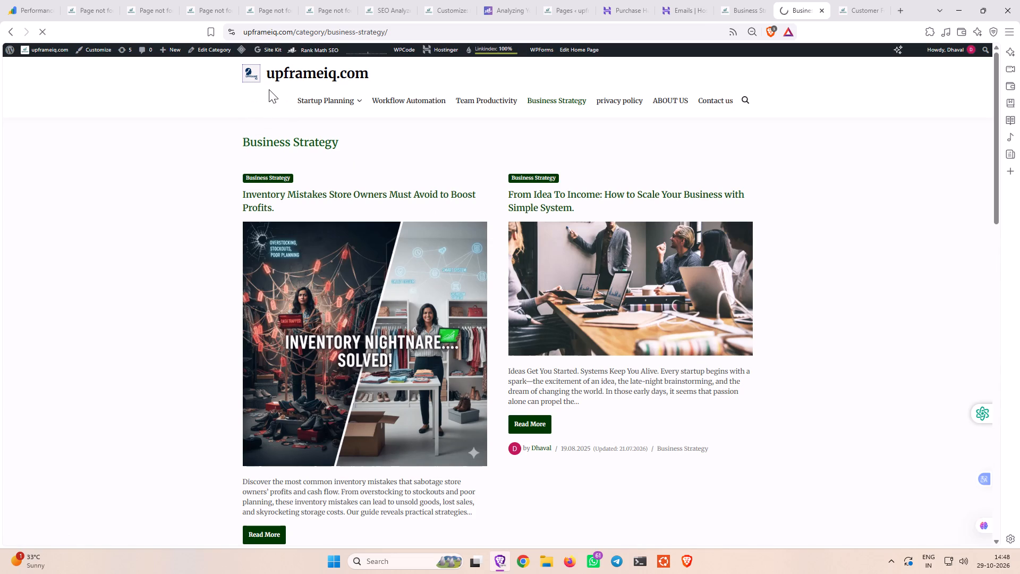
pyautogui.click(290, 75)
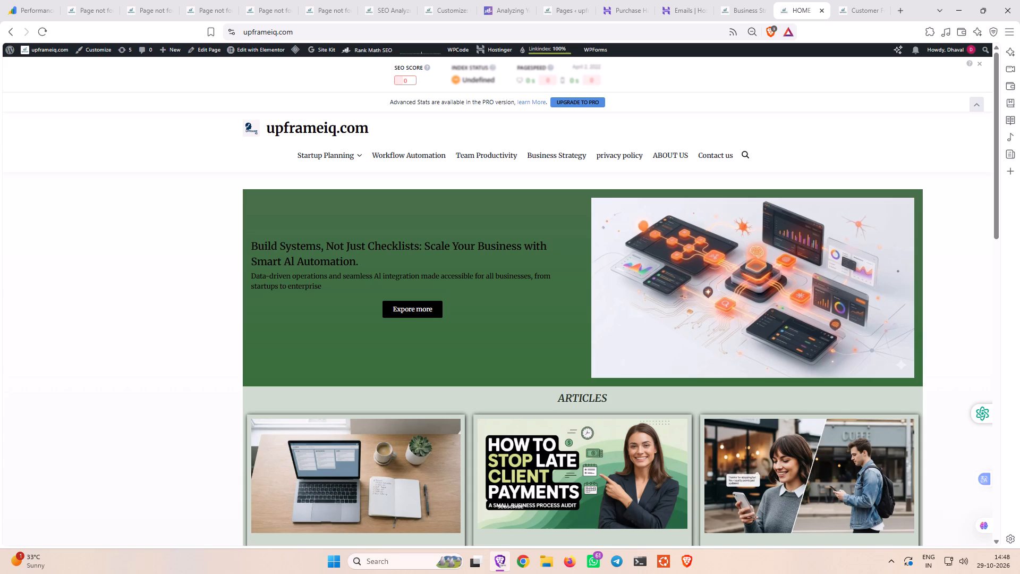
pyautogui.moveTo(253, 245); pyautogui.dragTo(364, 263)
pyautogui.rightClick(344, 257)
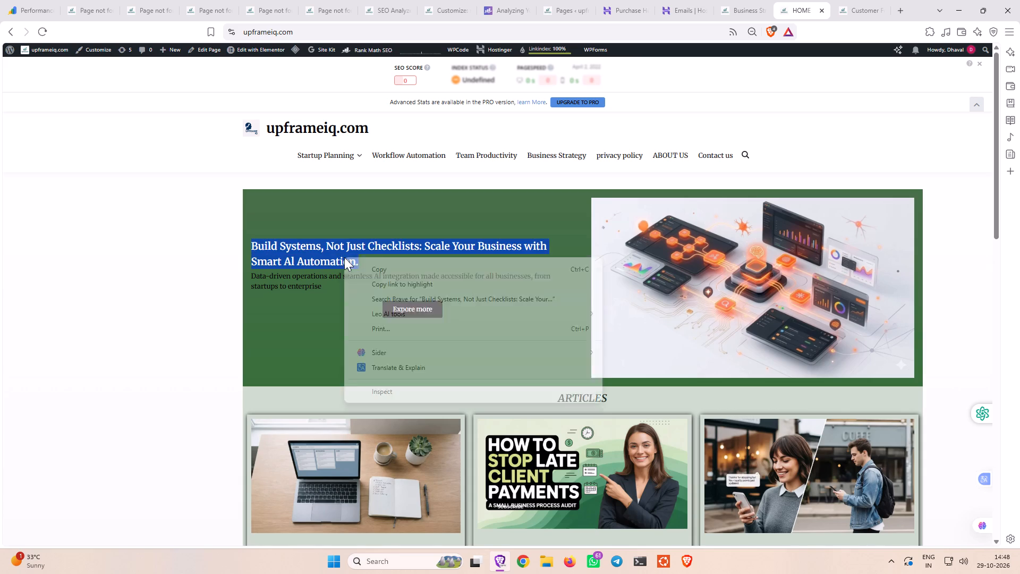
pyautogui.click(373, 266)
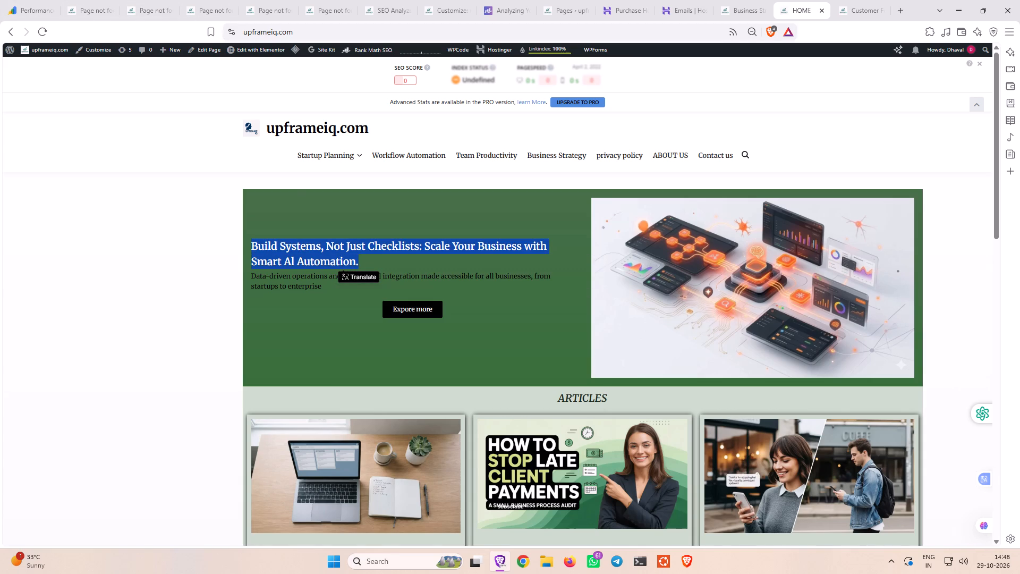
# In the customizer's Site Identity, set the tagline to "Build Systems, Not Just Checklists: Scale Your Business with Smart AI Automation." and publish it.
pyautogui.click(439, 10)
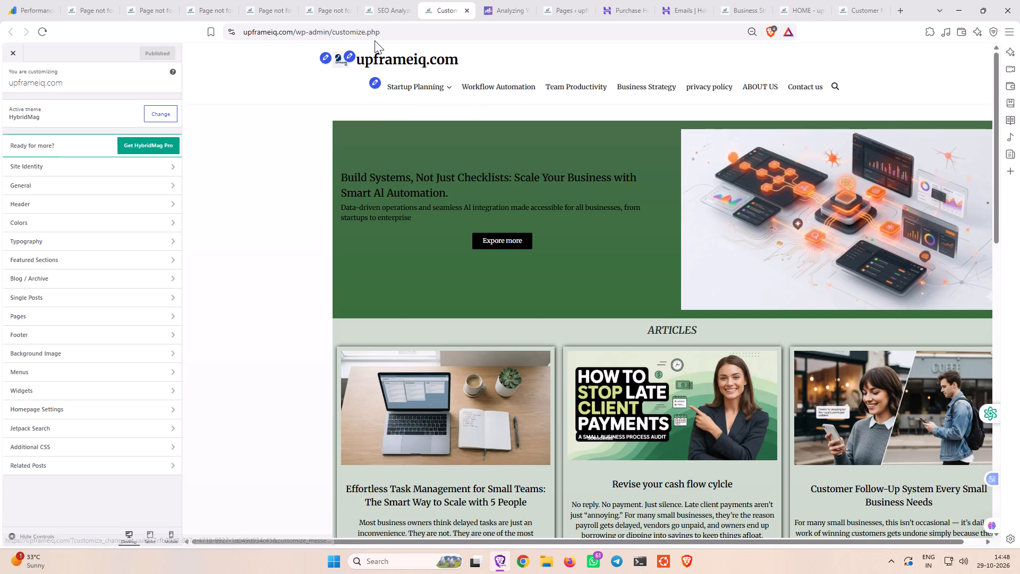
pyautogui.click(84, 164)
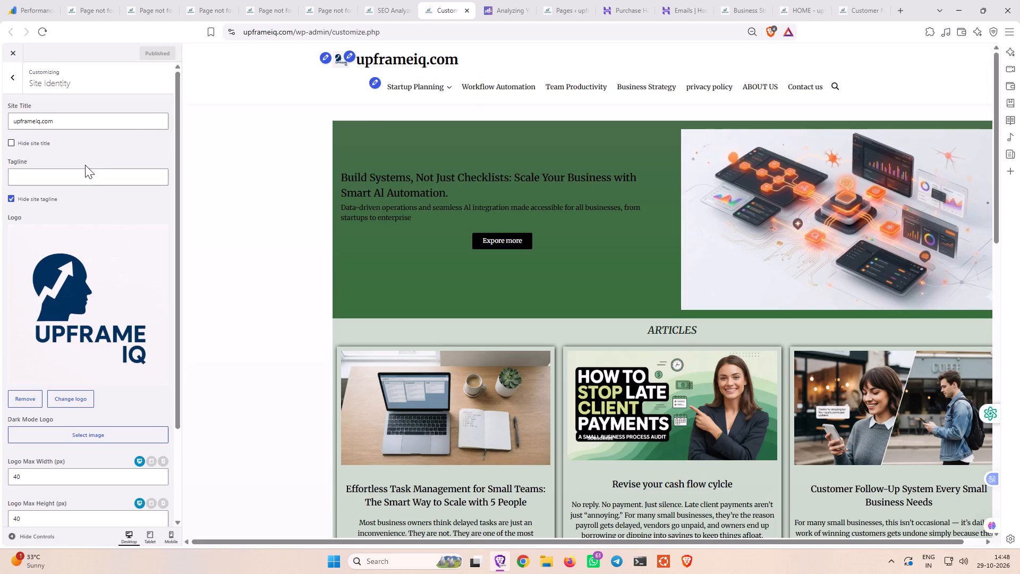
pyautogui.click(64, 178)
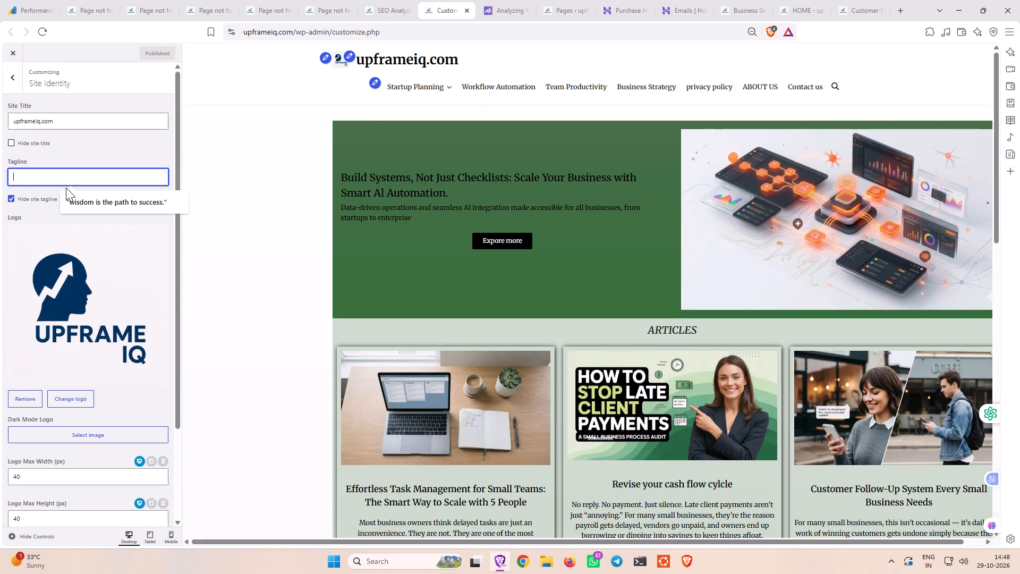
pyautogui.hotkey('ctrl', 'v')
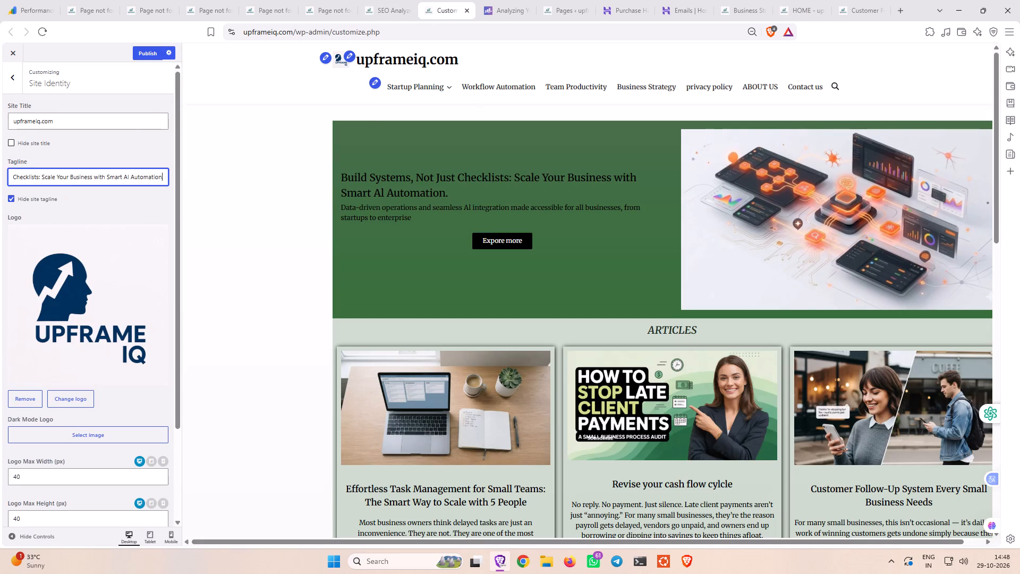
pyautogui.scroll(-2, 100, 202)
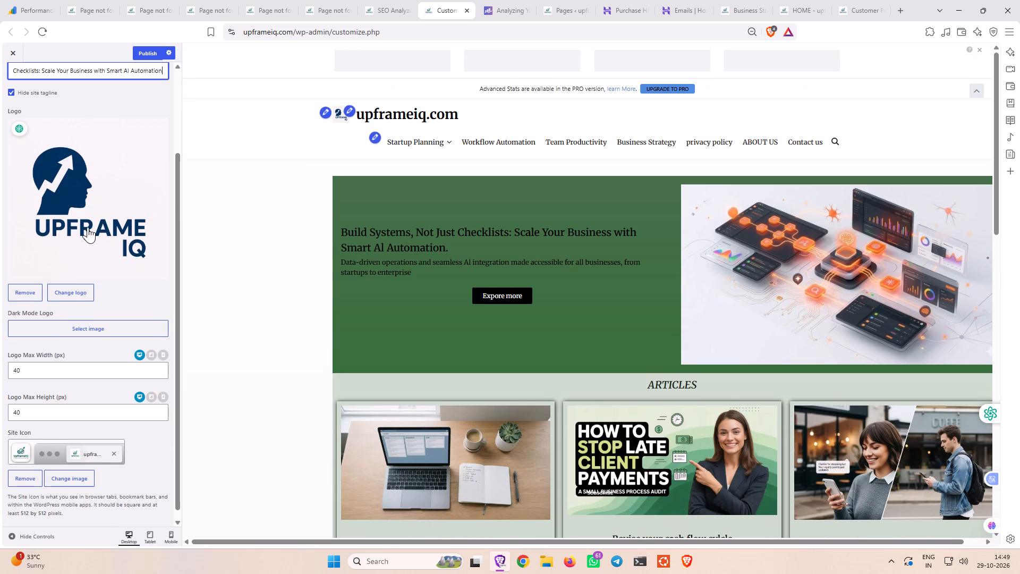
pyautogui.scroll(6, 77, 278)
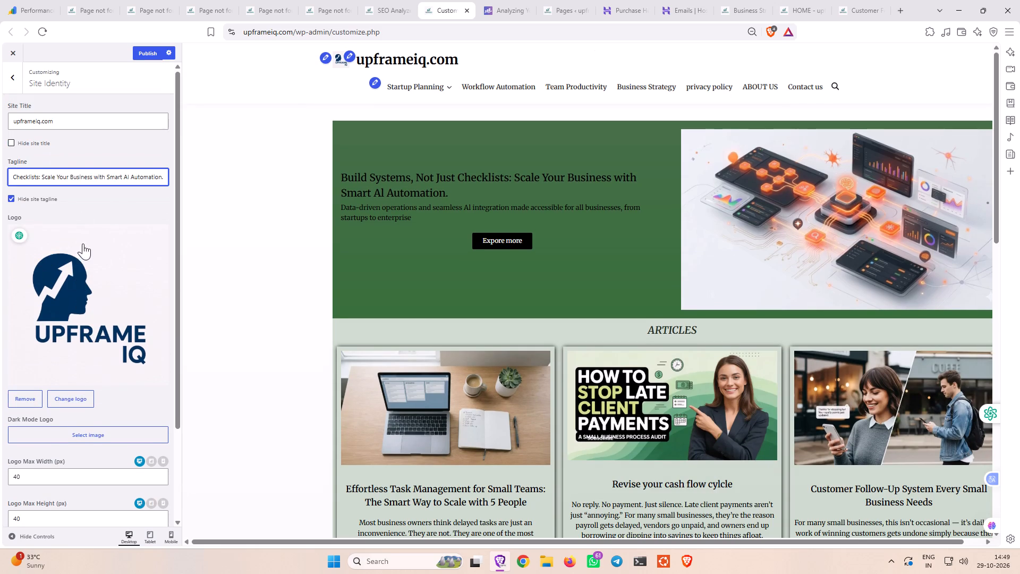
pyautogui.scroll(-2, 83, 193)
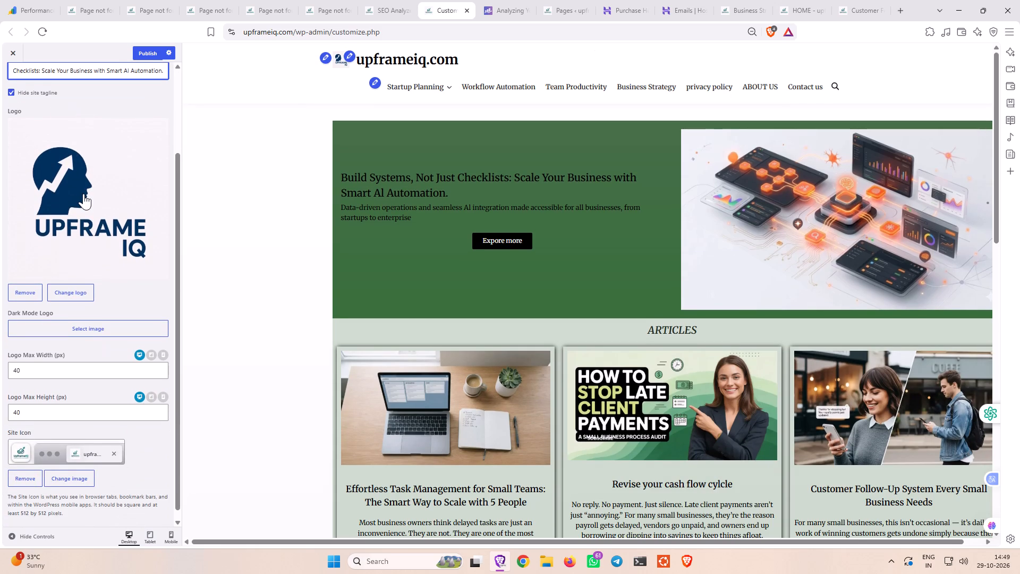
pyautogui.scroll(2, 83, 193)
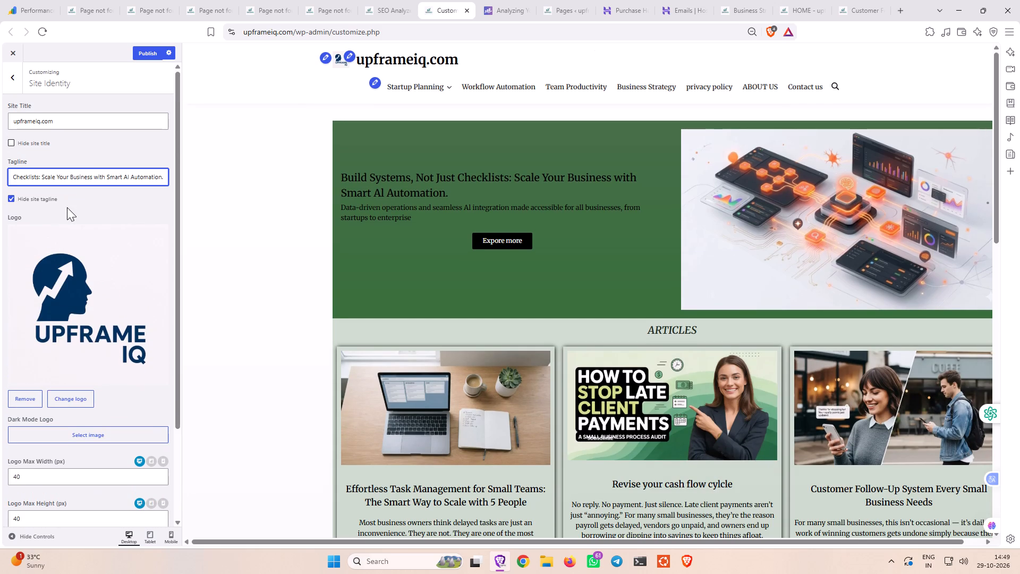
pyautogui.scroll(-8, 67, 208)
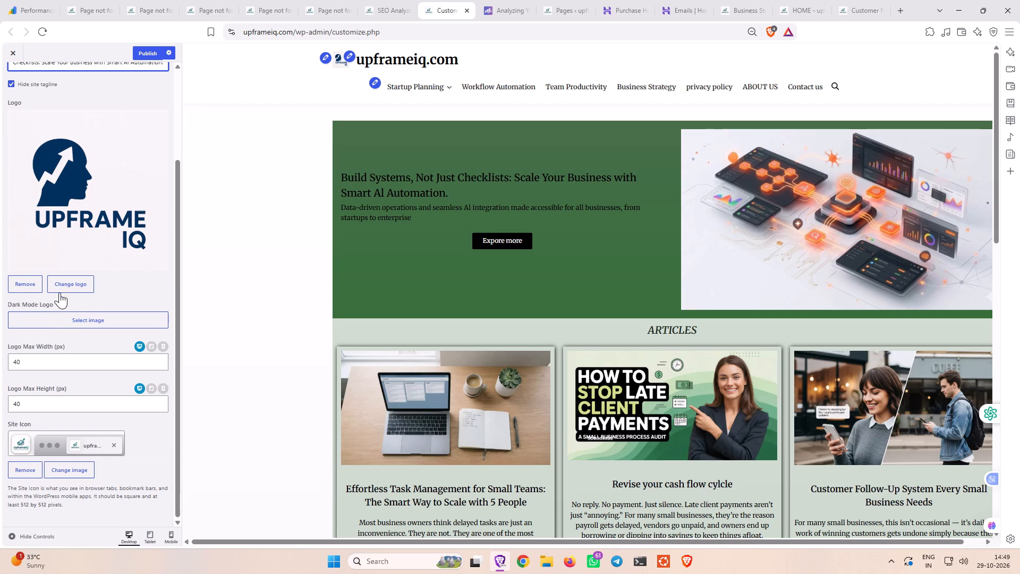
pyautogui.scroll(-3, 55, 370)
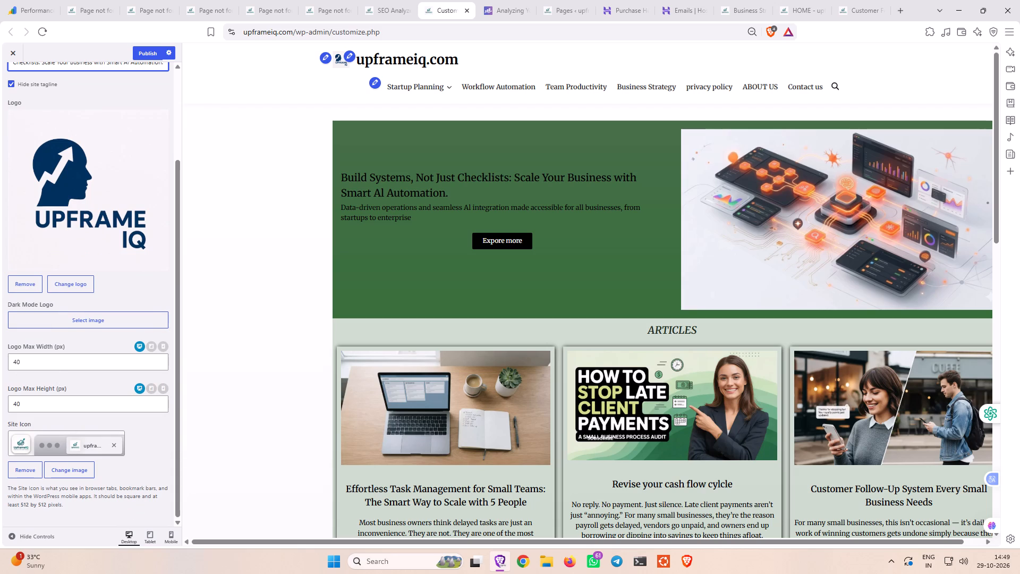
pyautogui.scroll(7, 106, 293)
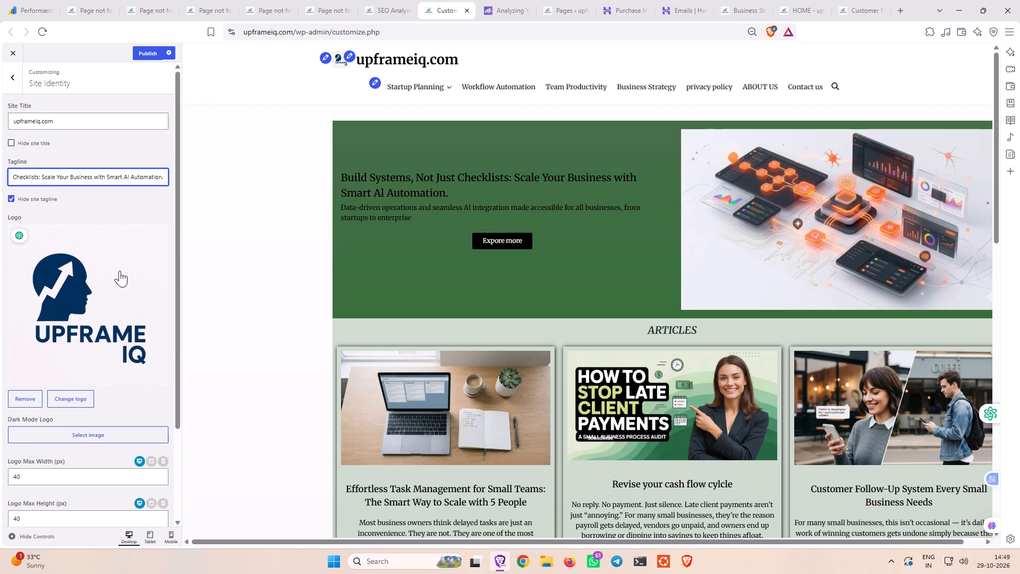
pyautogui.click(147, 56)
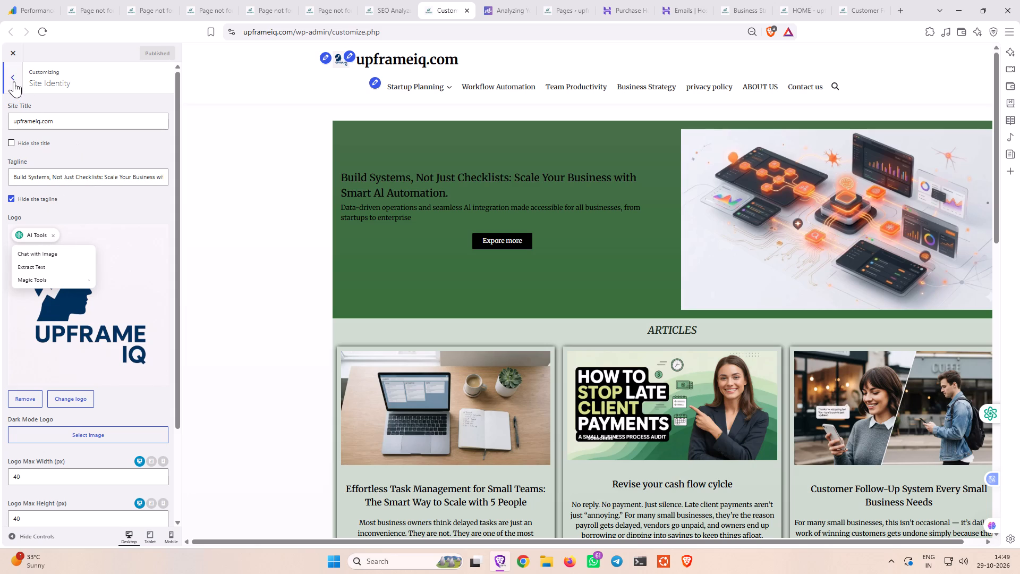
# Return to the SEO Analyzer and review the Basic SEO tests and the score summary.
pyautogui.click(384, 10)
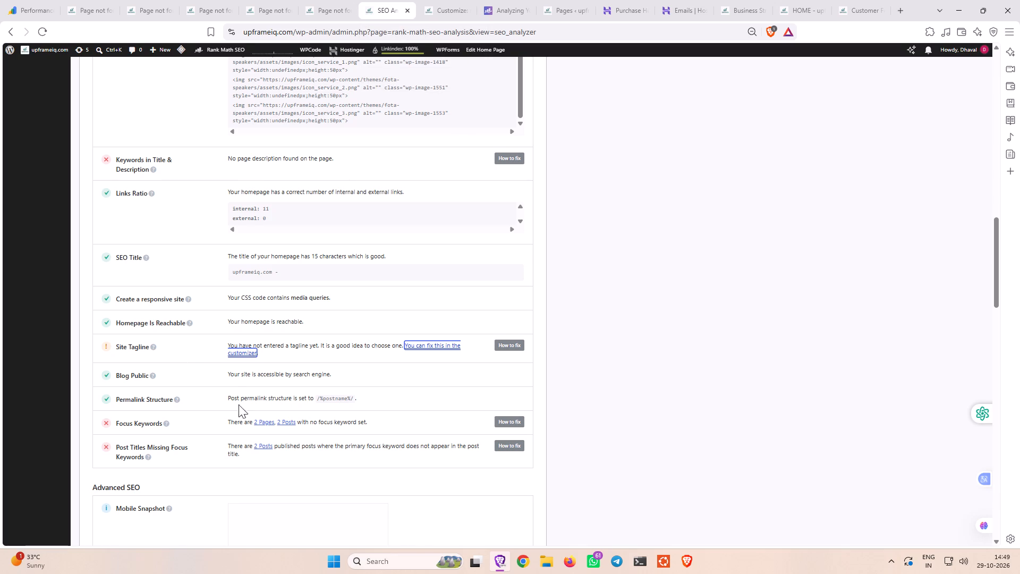
pyautogui.scroll(11, 235, 389)
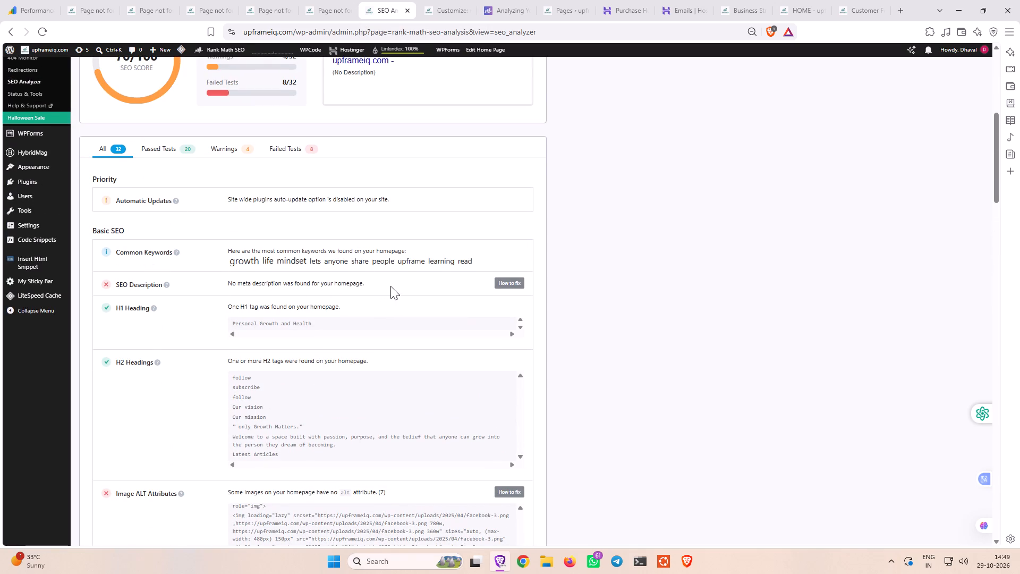
pyautogui.scroll(2, 392, 300)
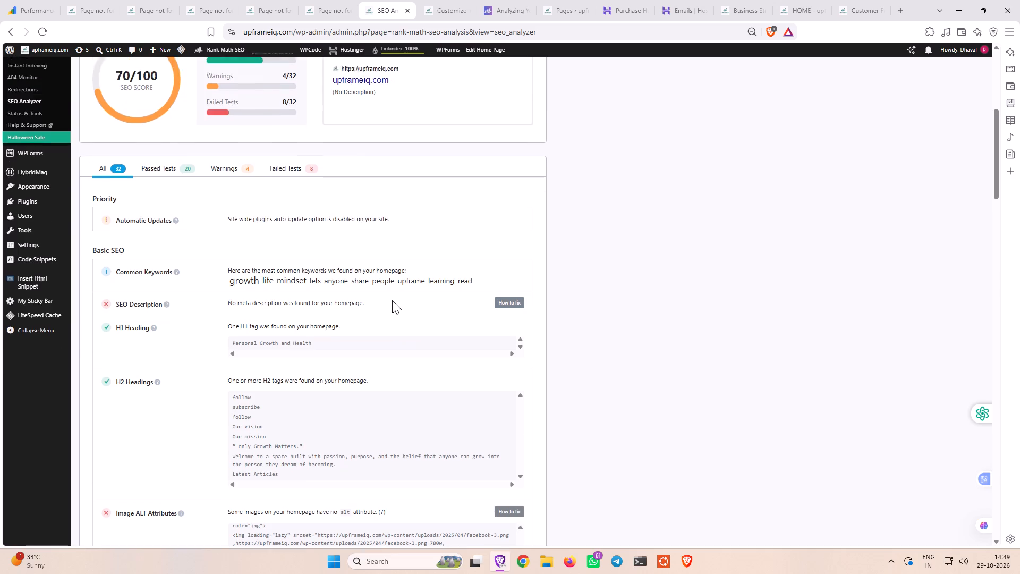
pyautogui.scroll(2, 392, 300)
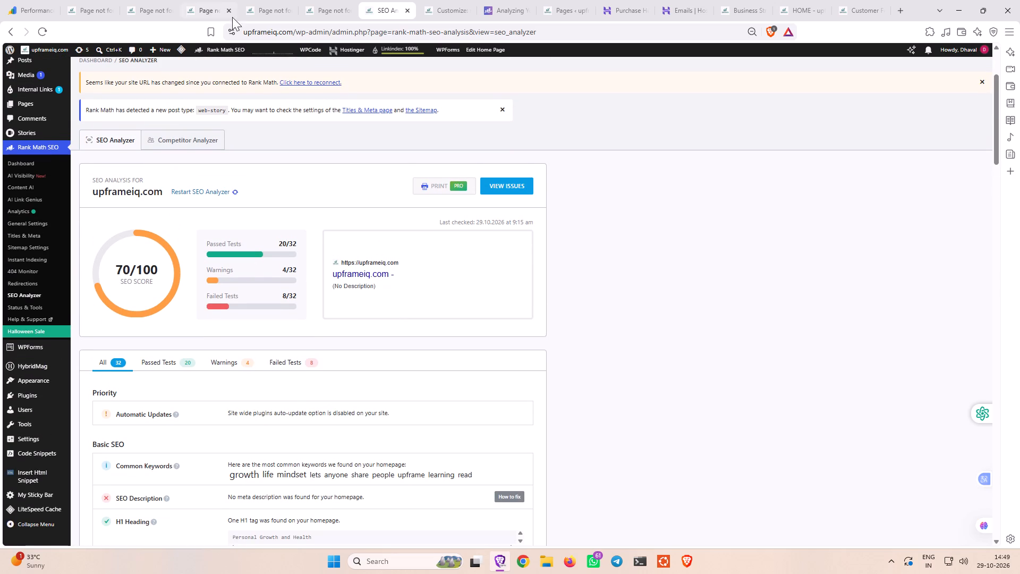
# Leave the Site Identity settings and close the customizer.
pyautogui.click(447, 11)
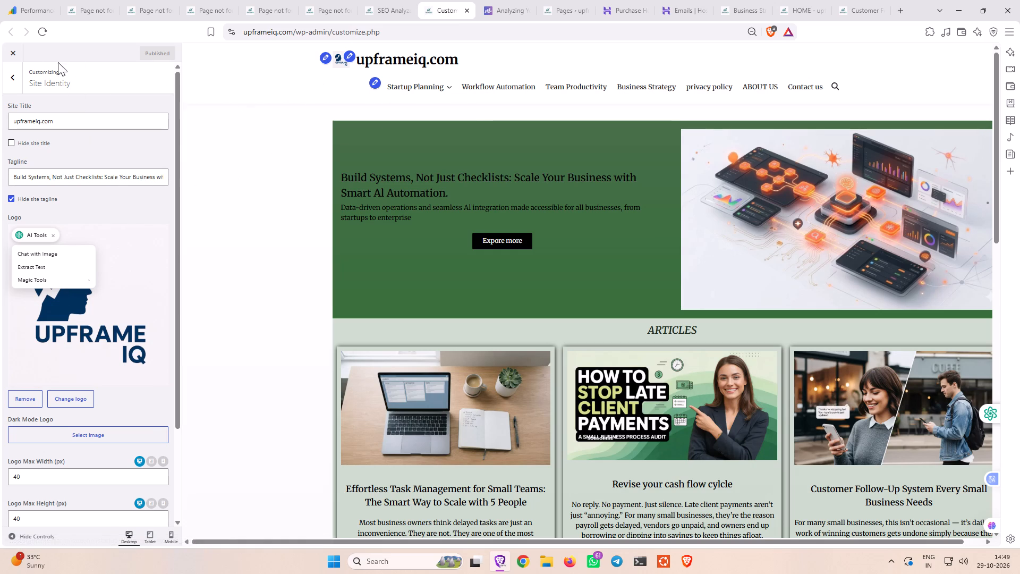
pyautogui.click(15, 78)
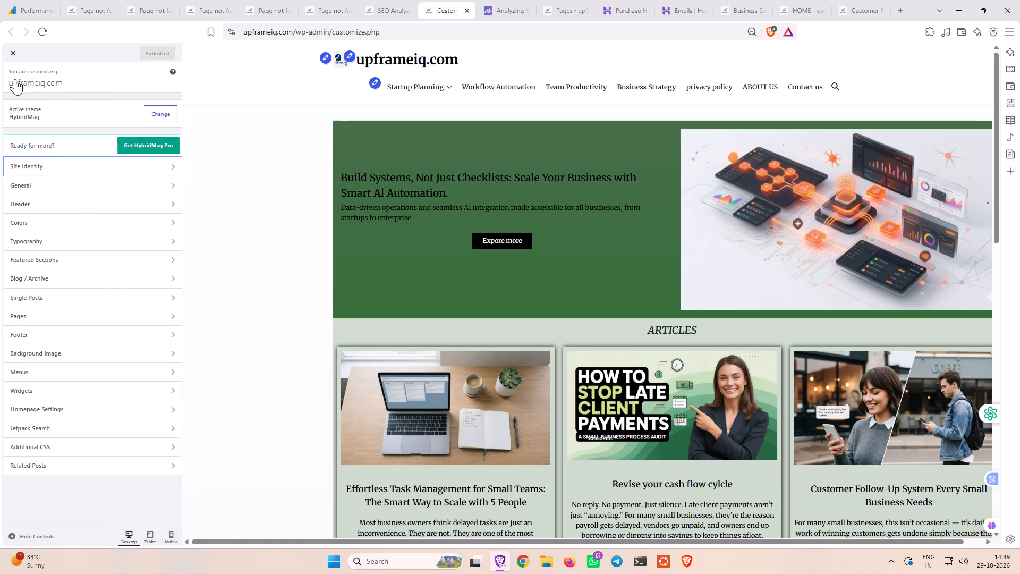
pyautogui.click(14, 50)
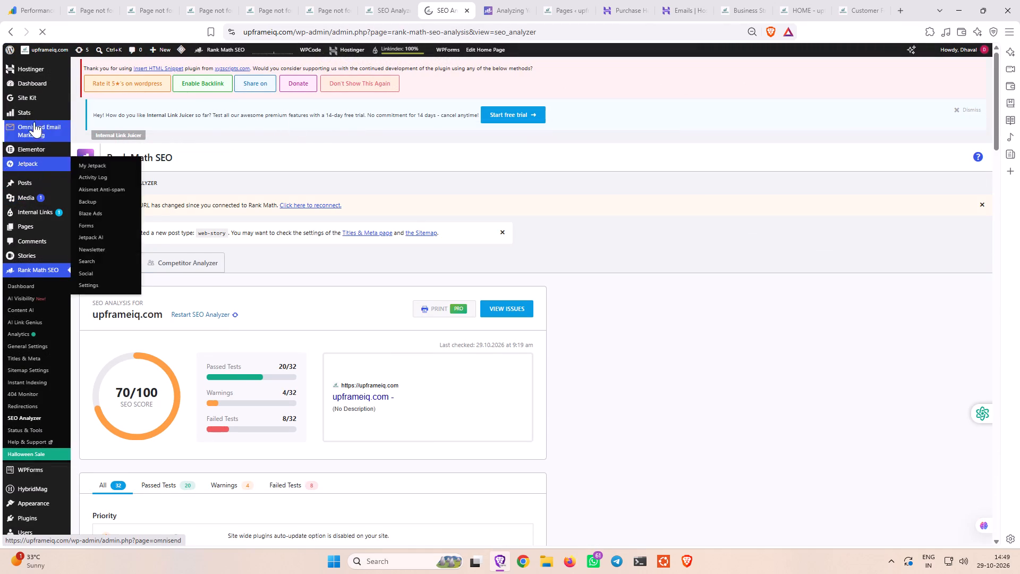
# Open the site's page list and view the published HOME front page.
pyautogui.click(95, 231)
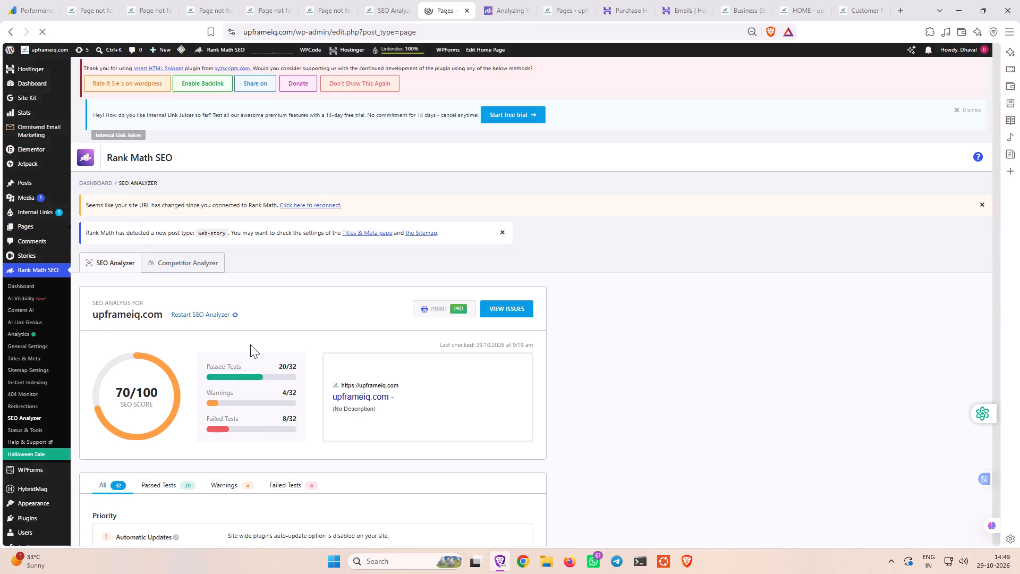
pyautogui.scroll(-13, 255, 345)
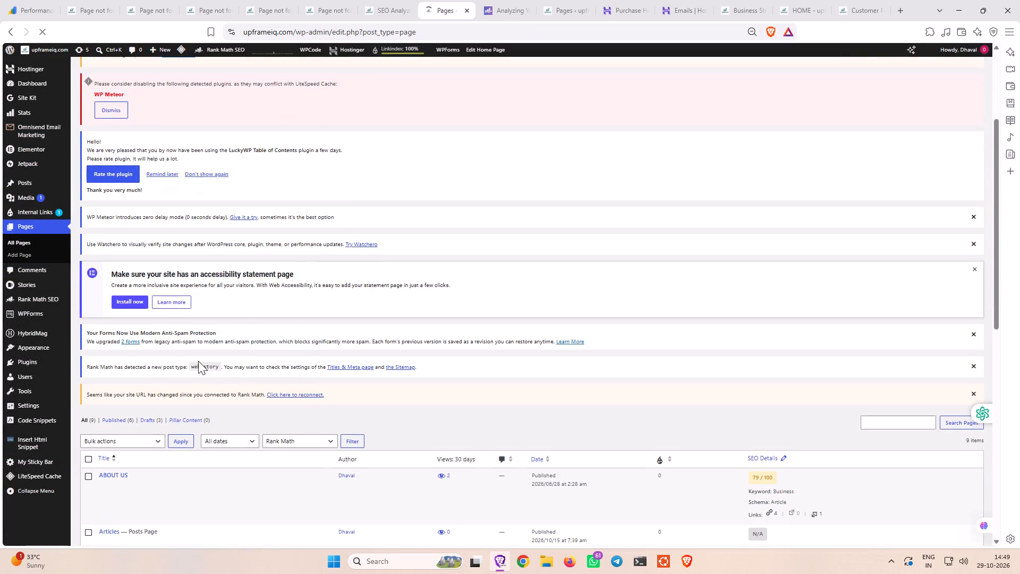
pyautogui.scroll(-6, 198, 361)
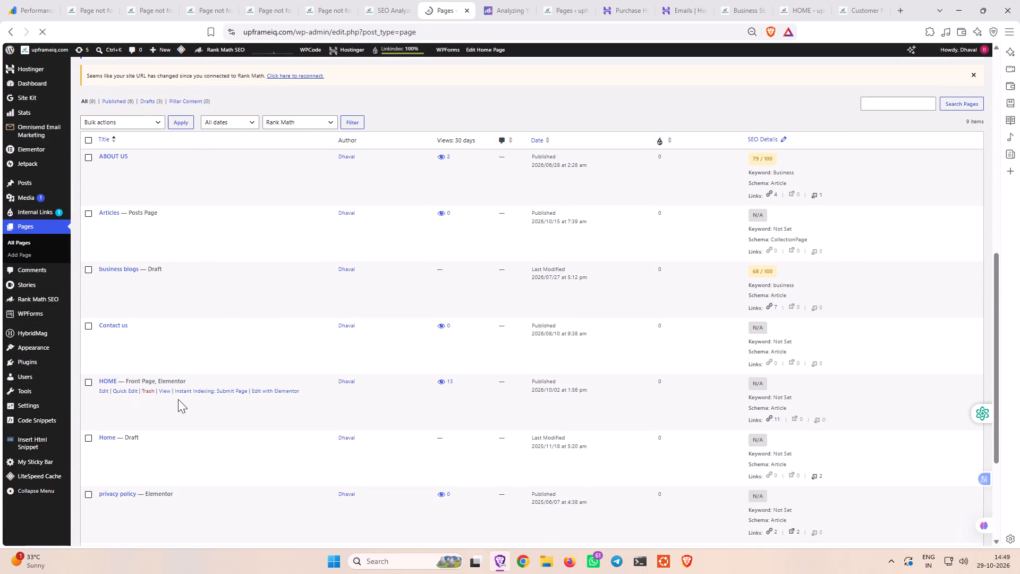
pyautogui.click(167, 391)
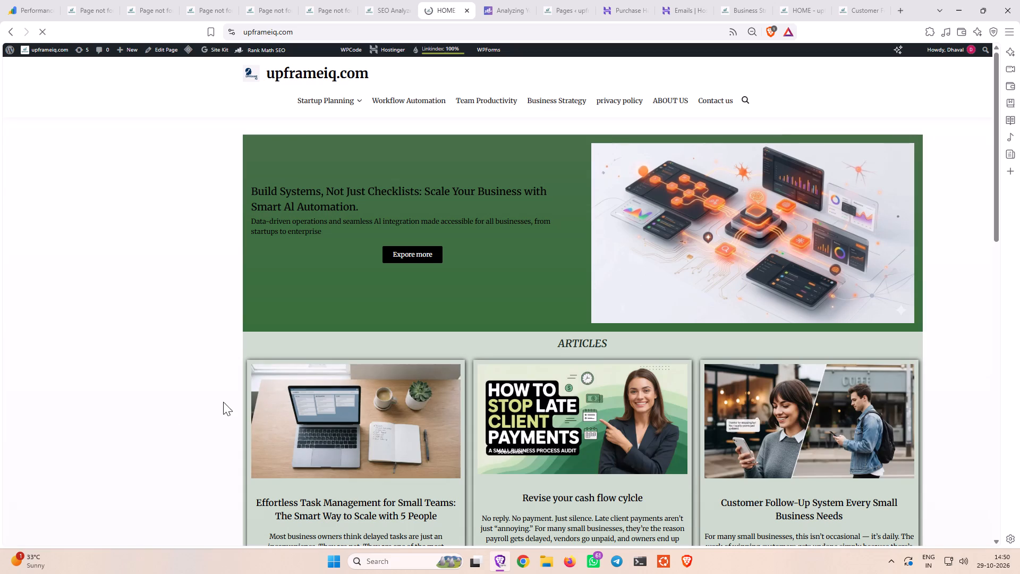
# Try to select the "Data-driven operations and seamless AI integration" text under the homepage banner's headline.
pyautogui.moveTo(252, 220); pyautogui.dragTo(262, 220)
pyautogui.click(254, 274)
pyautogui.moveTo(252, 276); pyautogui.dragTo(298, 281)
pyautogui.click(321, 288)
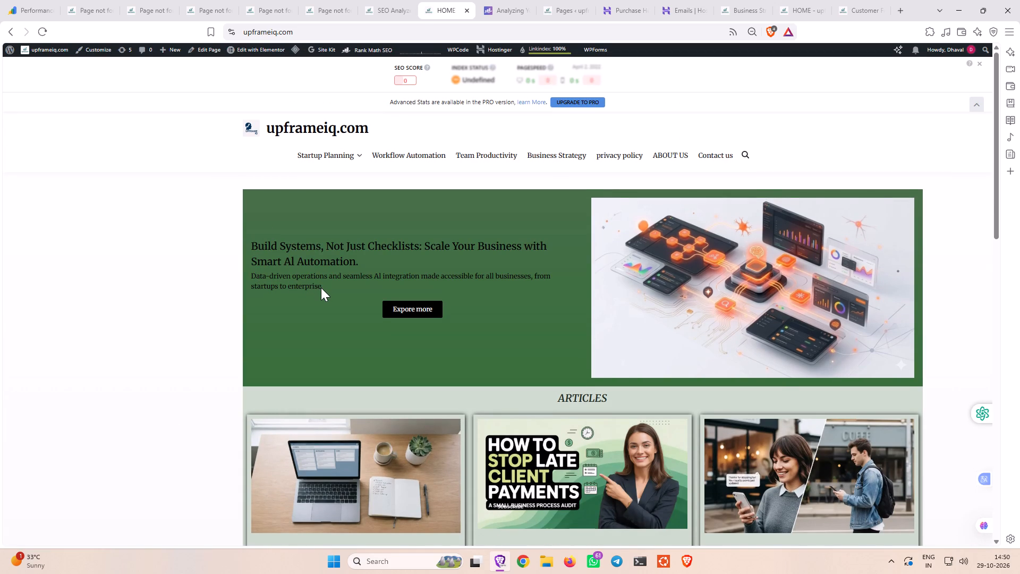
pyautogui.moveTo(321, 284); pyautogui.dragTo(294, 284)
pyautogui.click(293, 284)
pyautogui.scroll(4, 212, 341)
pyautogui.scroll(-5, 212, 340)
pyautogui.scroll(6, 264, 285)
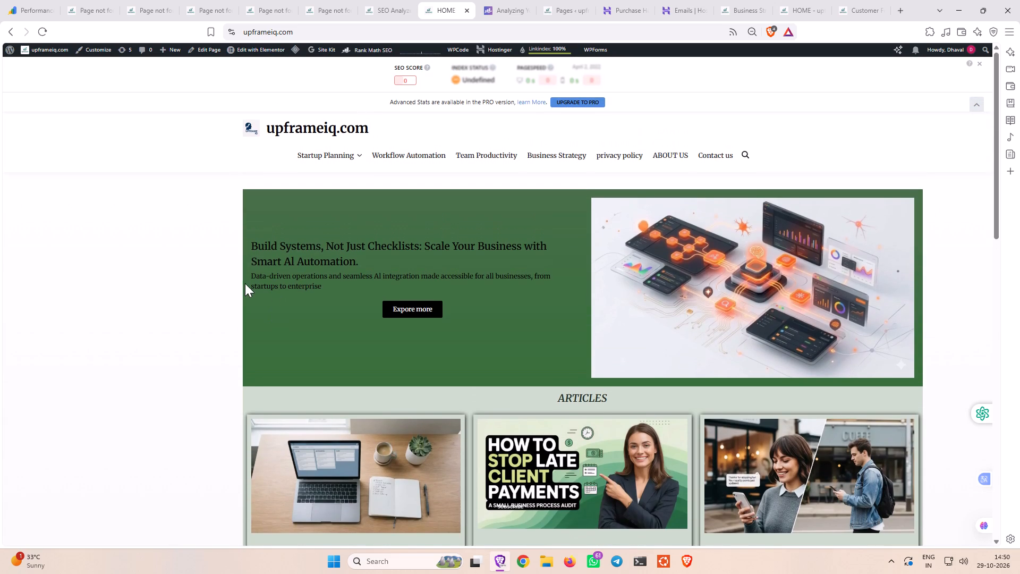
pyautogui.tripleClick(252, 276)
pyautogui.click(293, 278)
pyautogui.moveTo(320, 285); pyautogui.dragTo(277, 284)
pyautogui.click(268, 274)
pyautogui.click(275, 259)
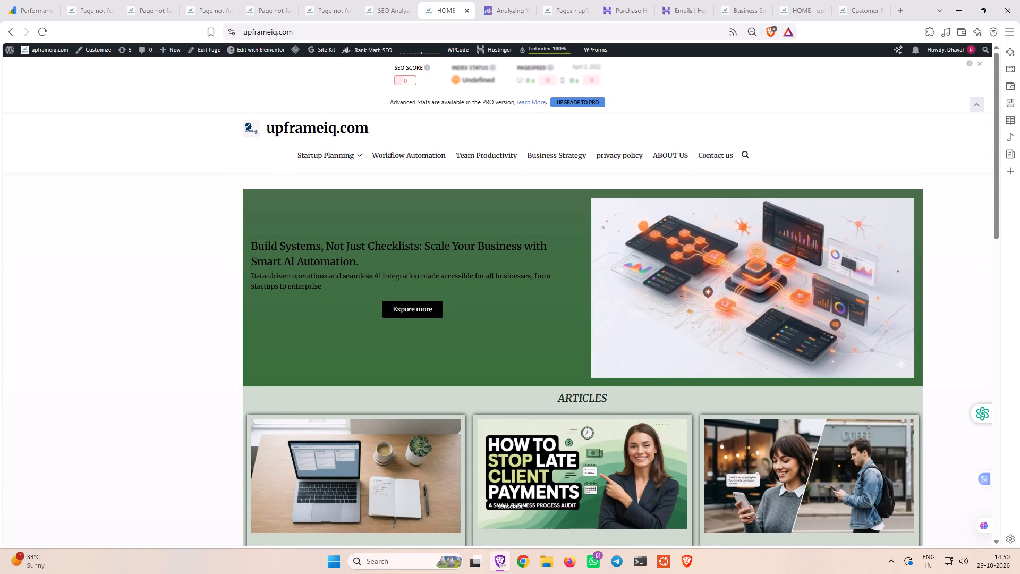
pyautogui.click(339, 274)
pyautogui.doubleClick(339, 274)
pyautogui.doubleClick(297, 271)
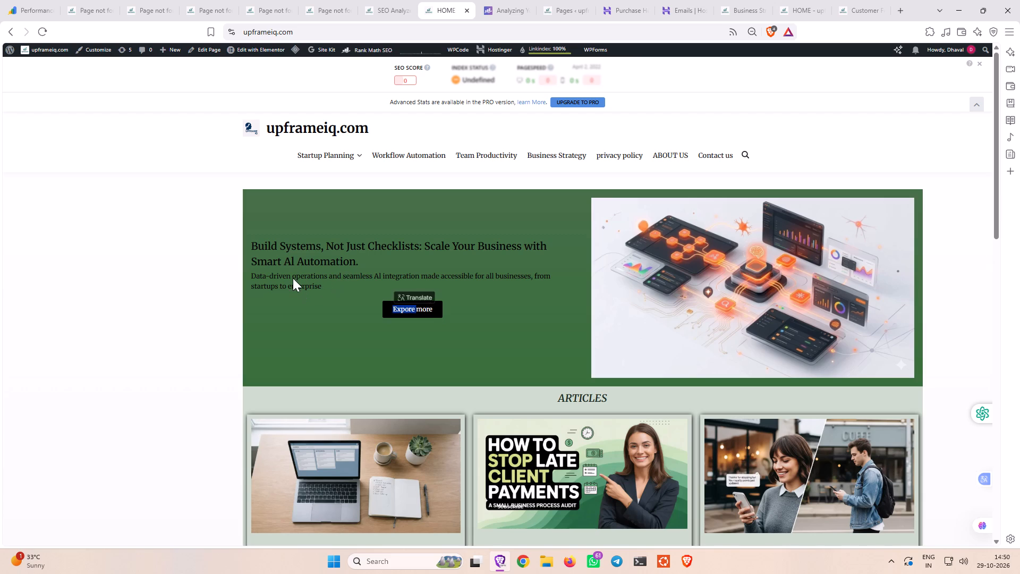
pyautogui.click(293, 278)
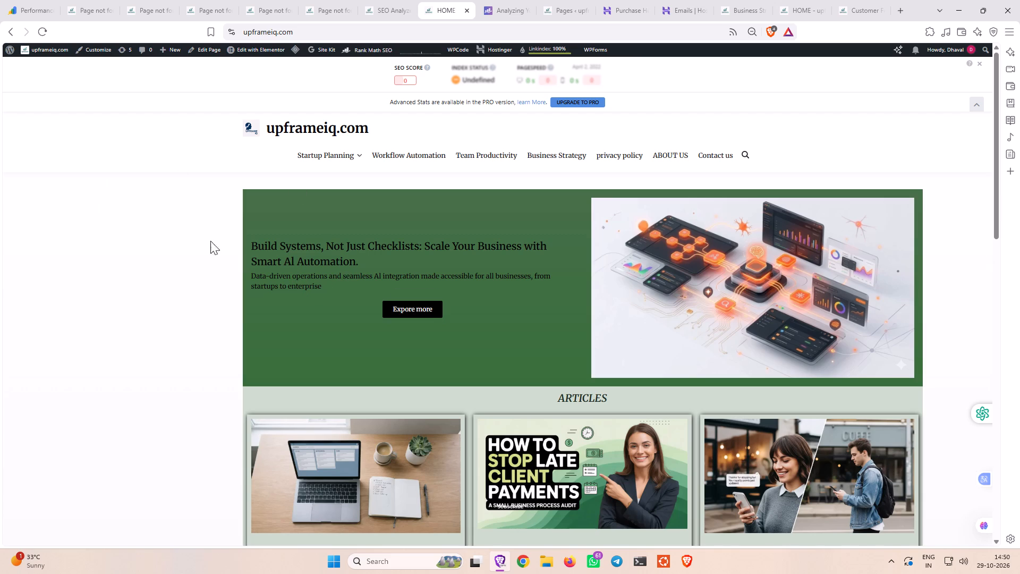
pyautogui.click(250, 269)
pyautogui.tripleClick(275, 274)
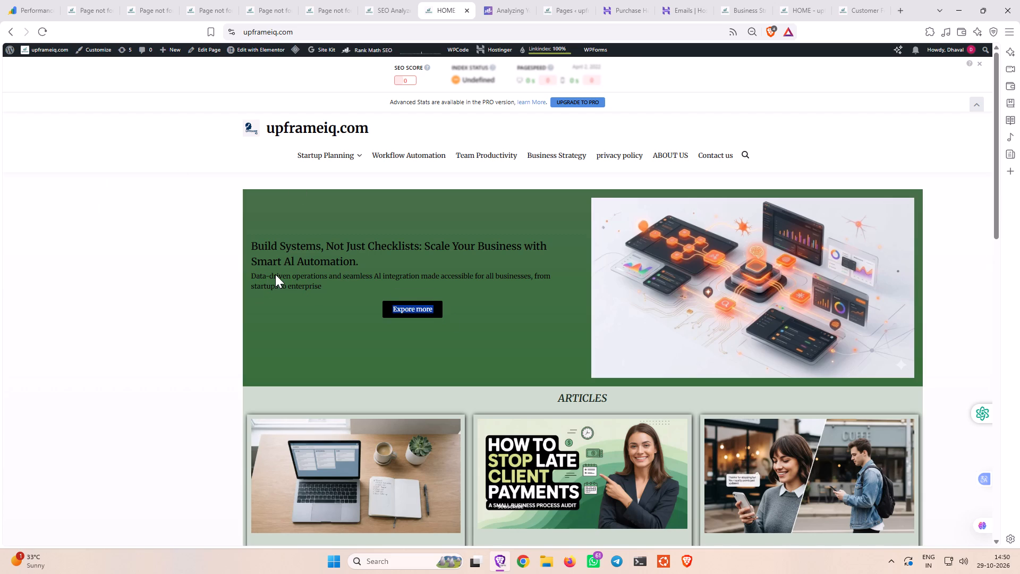
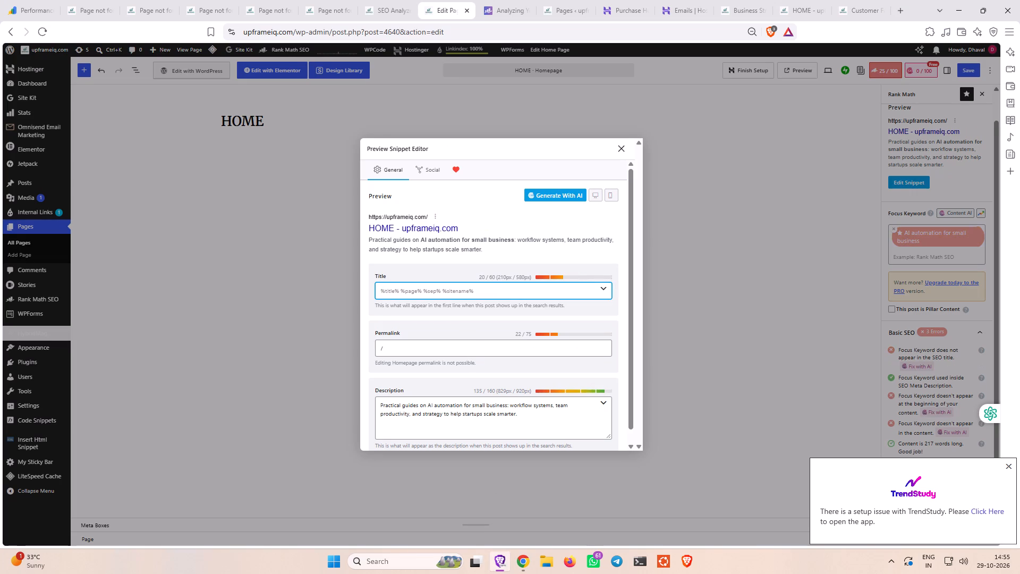
pyautogui.hotkey('ctrl', 'v')
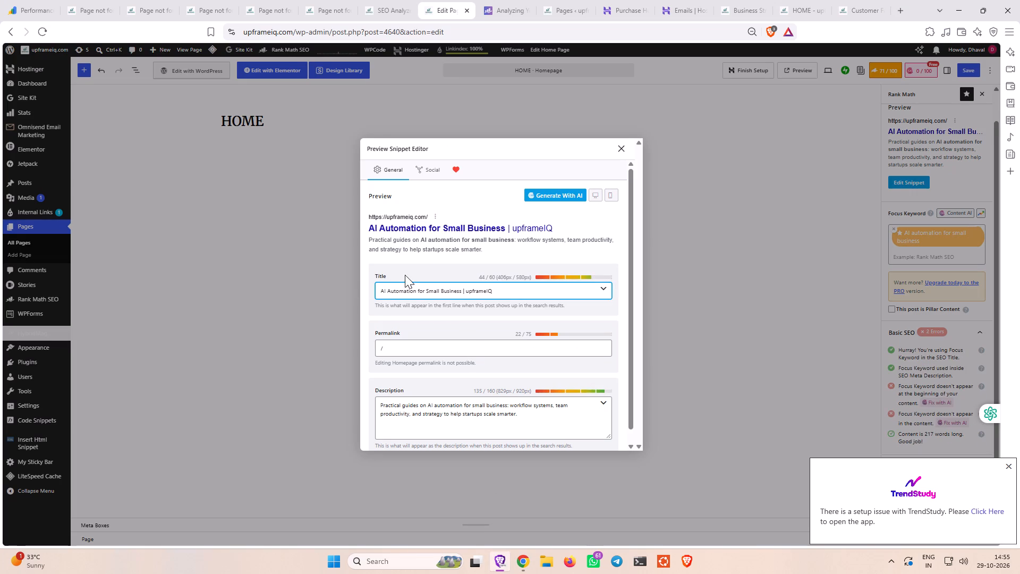
pyautogui.click(681, 217)
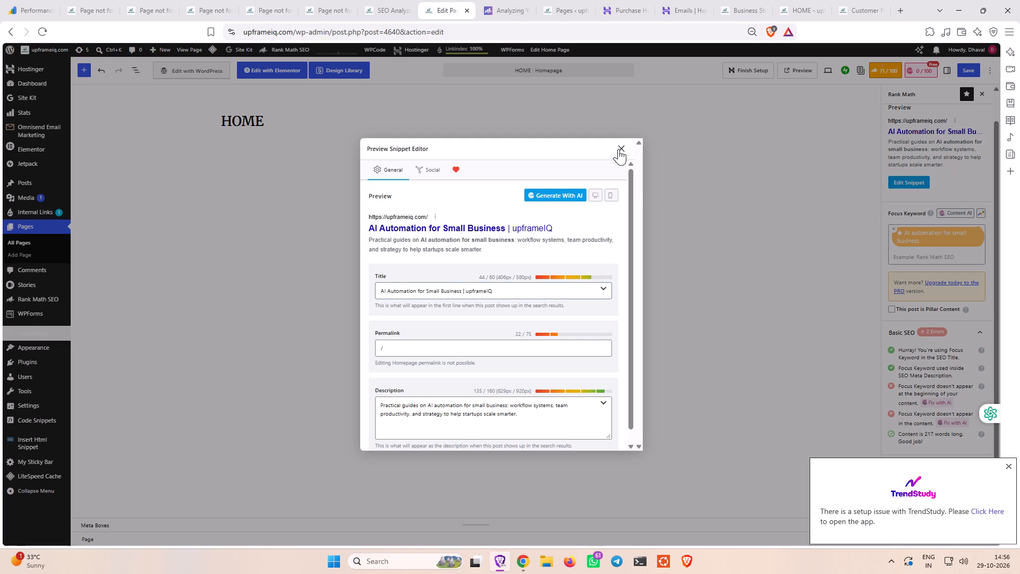
pyautogui.click(618, 149)
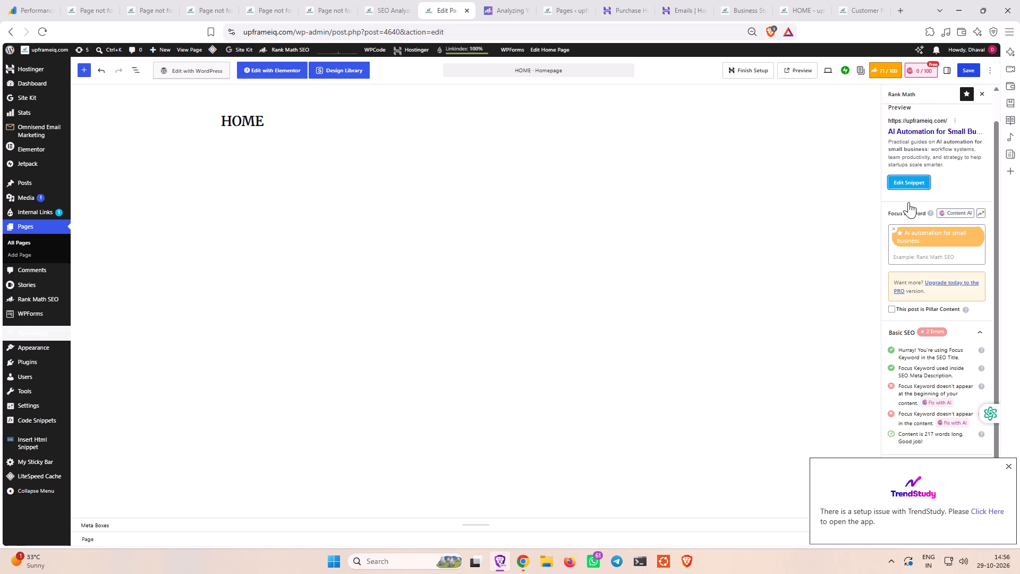
# Dismiss the TrendStudy notice, expand HOME's Additional SEO checks, and save the page.
pyautogui.scroll(-2, 908, 207)
pyautogui.scroll(-4, 924, 299)
pyautogui.click(1009, 468)
pyautogui.scroll(-4, 893, 408)
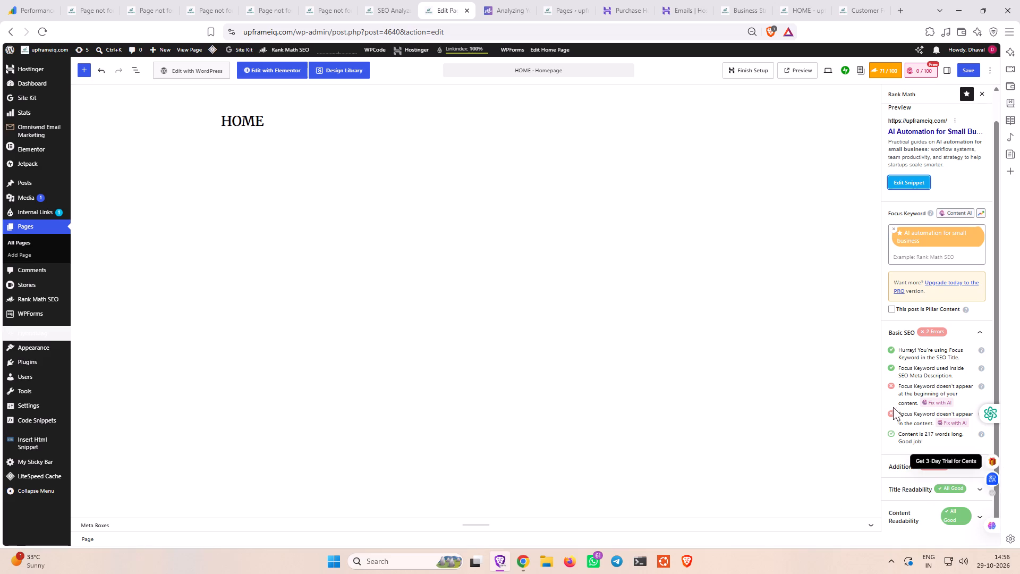
pyautogui.click(973, 463)
pyautogui.scroll(-4, 937, 394)
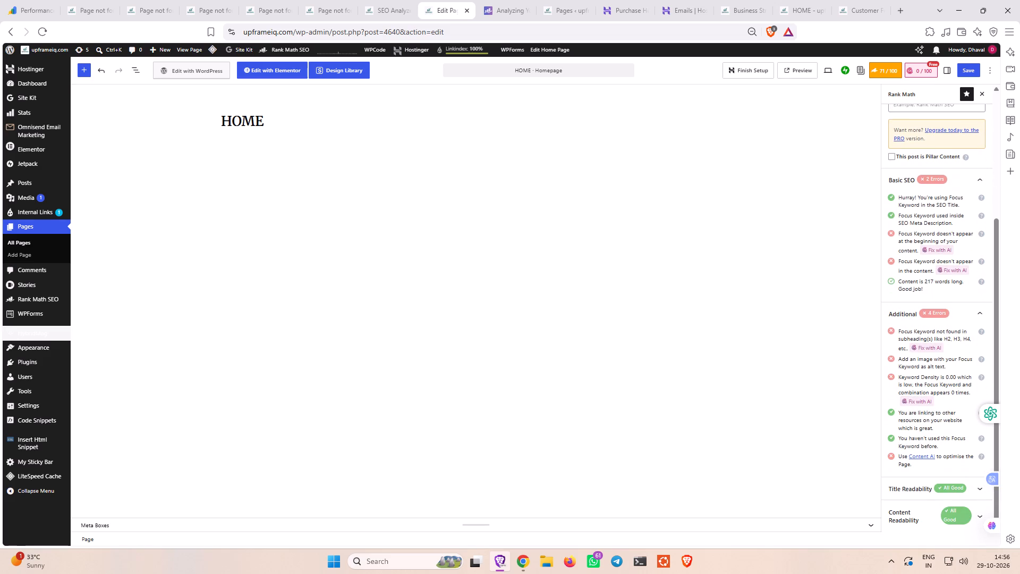
pyautogui.click(967, 69)
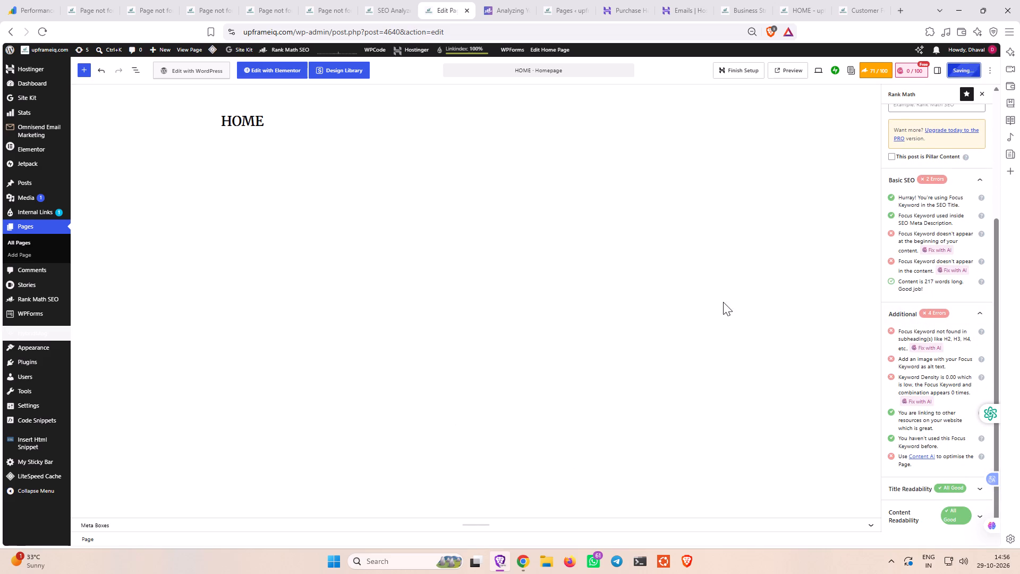
pyautogui.scroll(-4, 1011, 416)
pyautogui.scroll(-3, 922, 407)
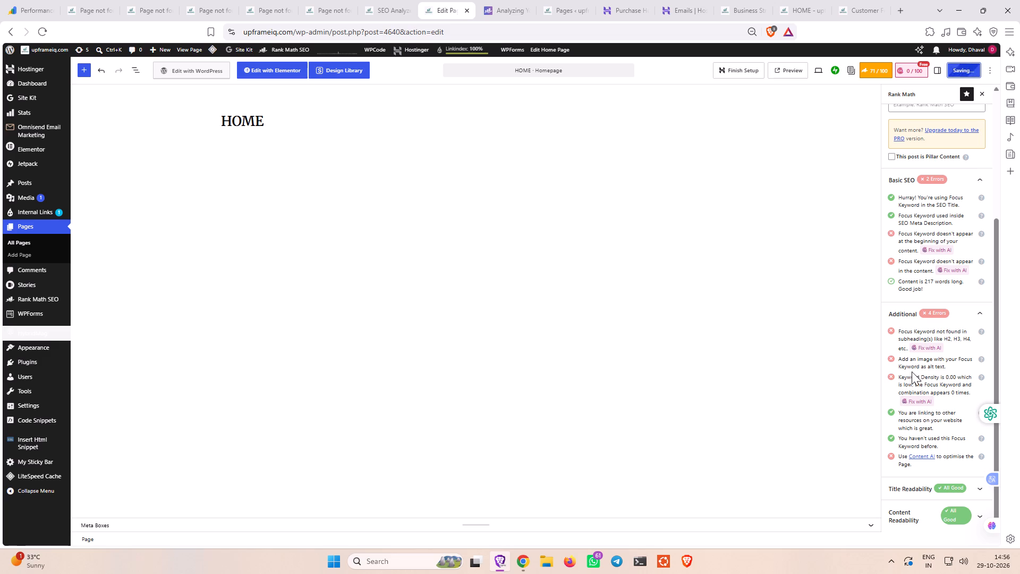
pyautogui.scroll(-1, 912, 372)
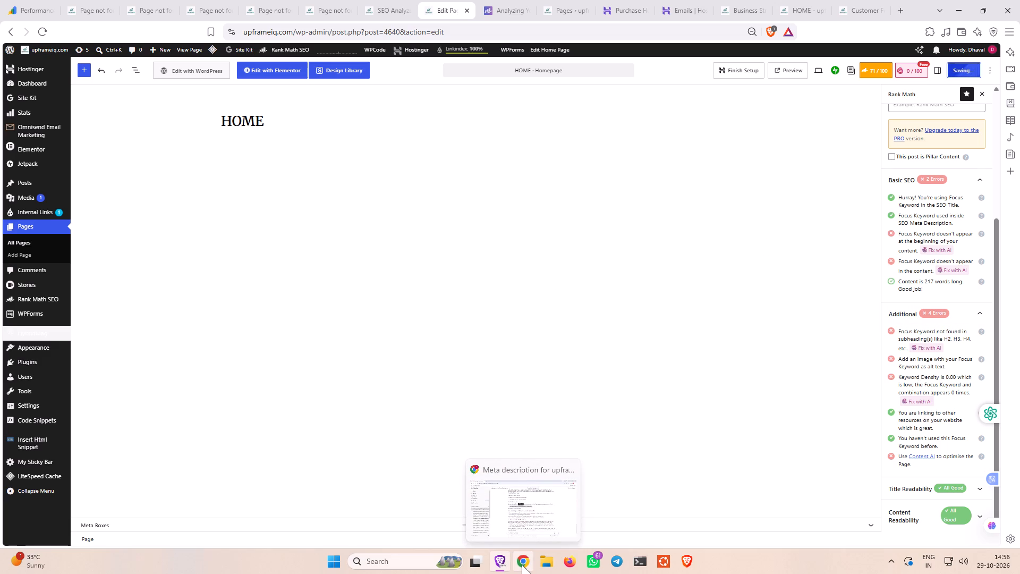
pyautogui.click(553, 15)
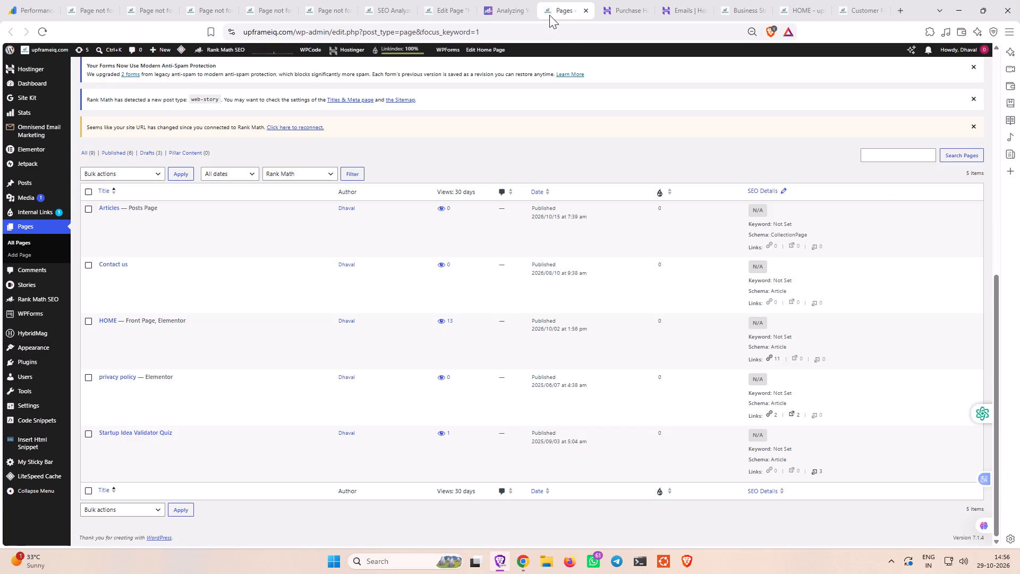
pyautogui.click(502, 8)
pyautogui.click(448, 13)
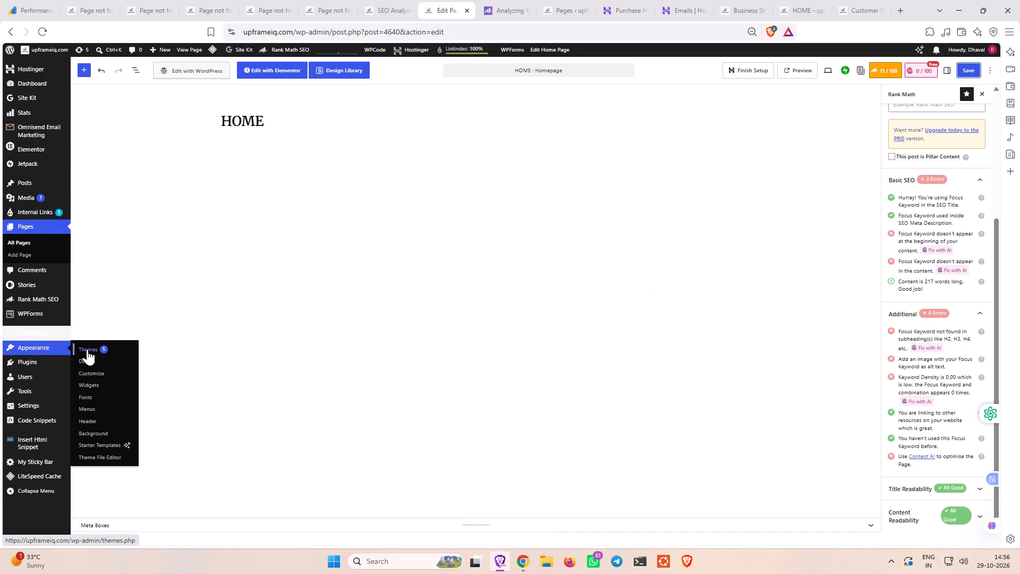
# Reload the Rank Math SEO Analyzer page and review the upframeiq.com results, including the SEO Description and heading checks.
pyautogui.click(375, 13)
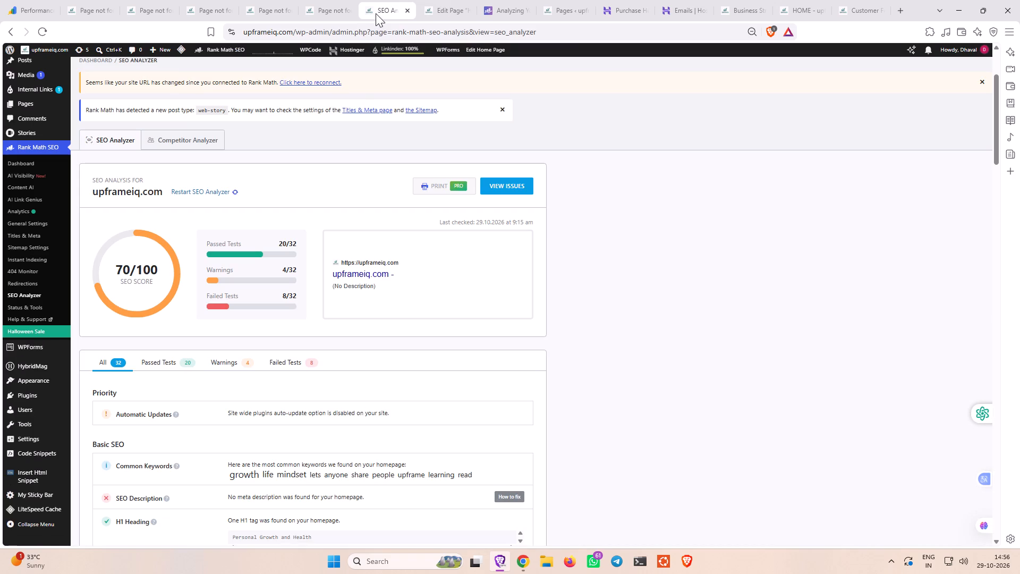
pyautogui.rightClick(311, 206)
pyautogui.click(345, 245)
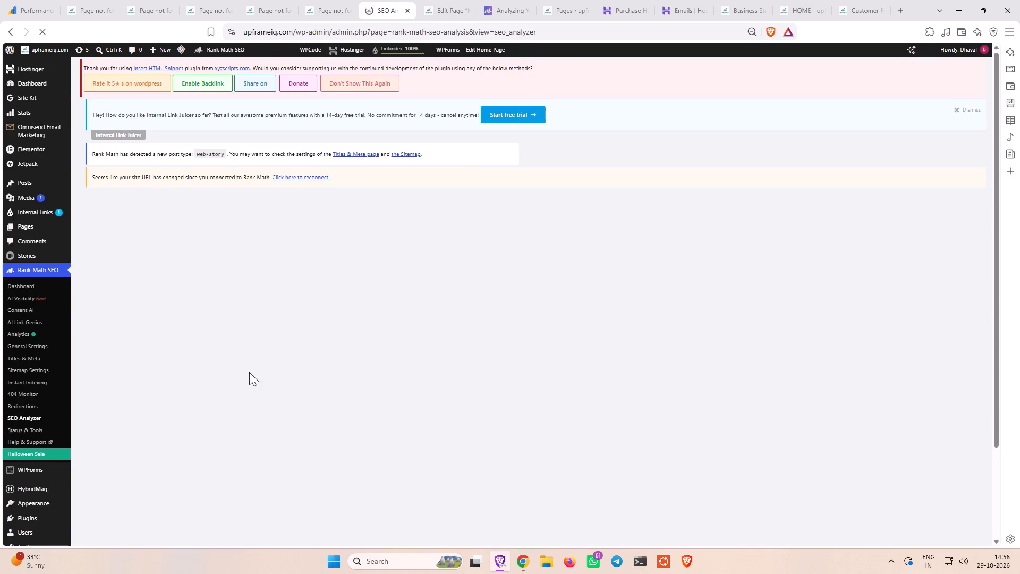
pyautogui.scroll(-2, 315, 313)
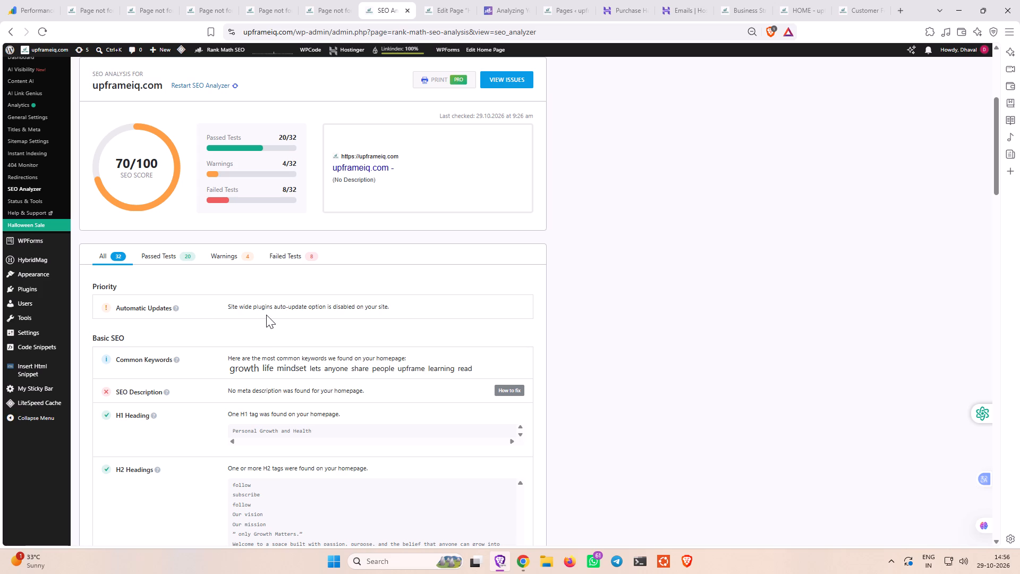
pyautogui.scroll(-3, 221, 311)
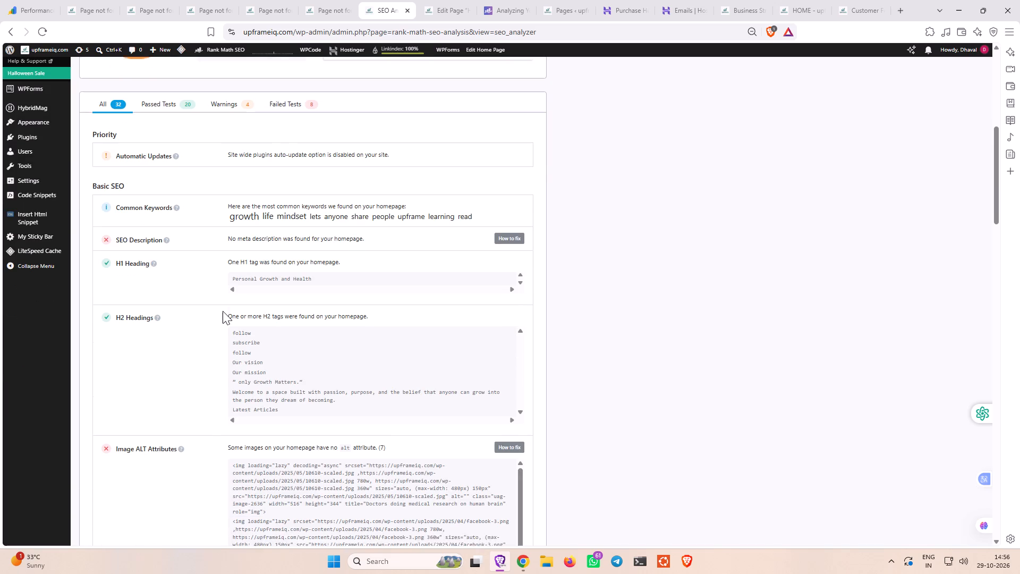
pyautogui.scroll(-2, 246, 313)
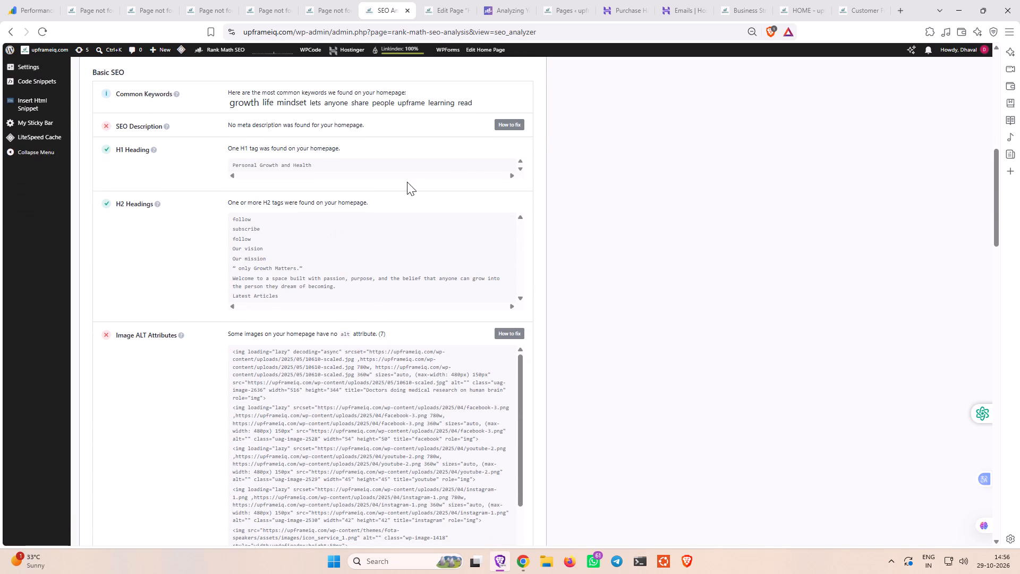
pyautogui.click(432, 124)
pyautogui.scroll(6, 293, 238)
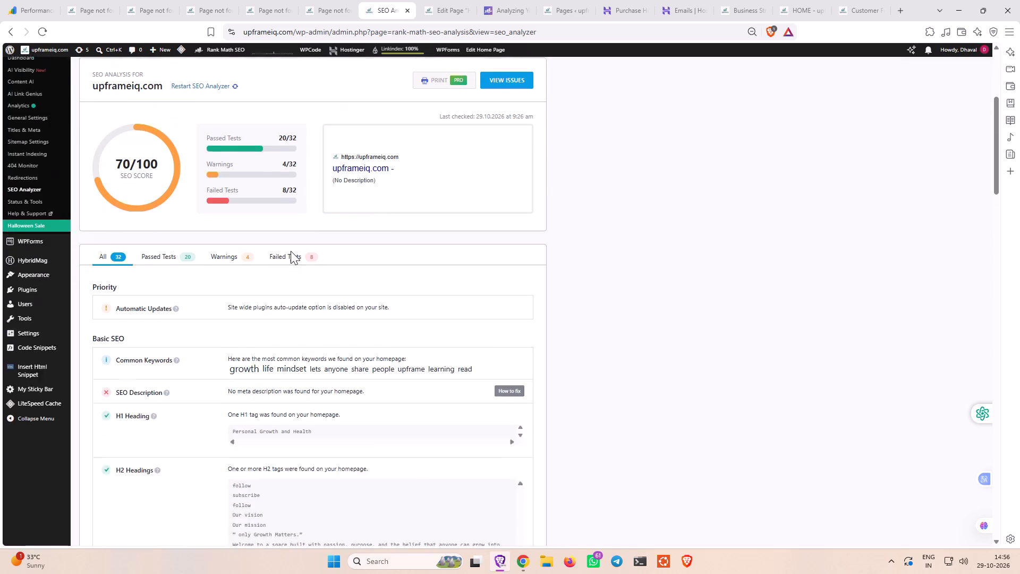
pyautogui.scroll(2, 246, 358)
pyautogui.scroll(-1, 246, 358)
# Filter the SEO Analyzer results to the failed tests and examine the SEO Description and Image ALT Attributes entries.
pyautogui.click(159, 362)
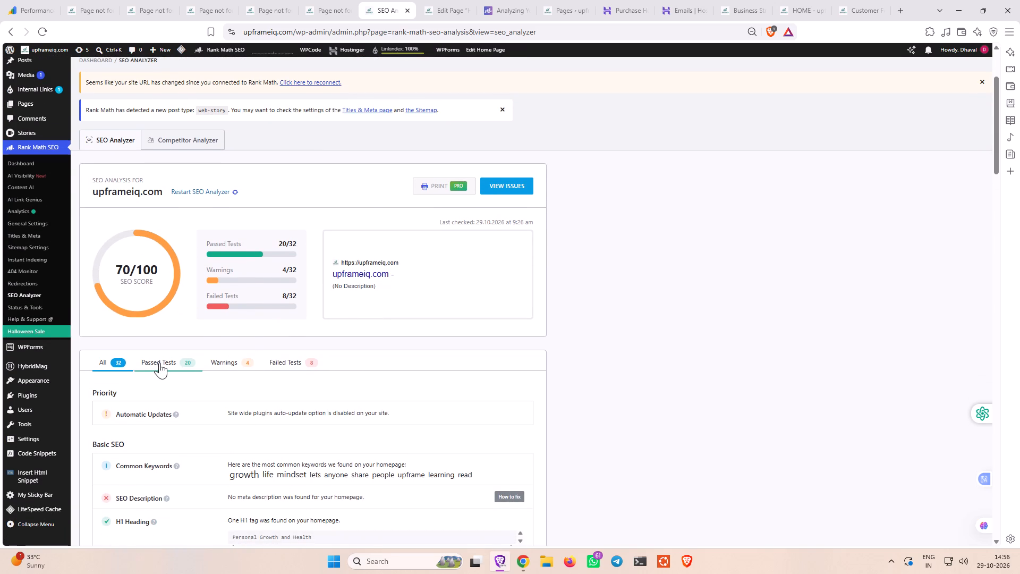
pyautogui.click(222, 366)
pyautogui.click(284, 363)
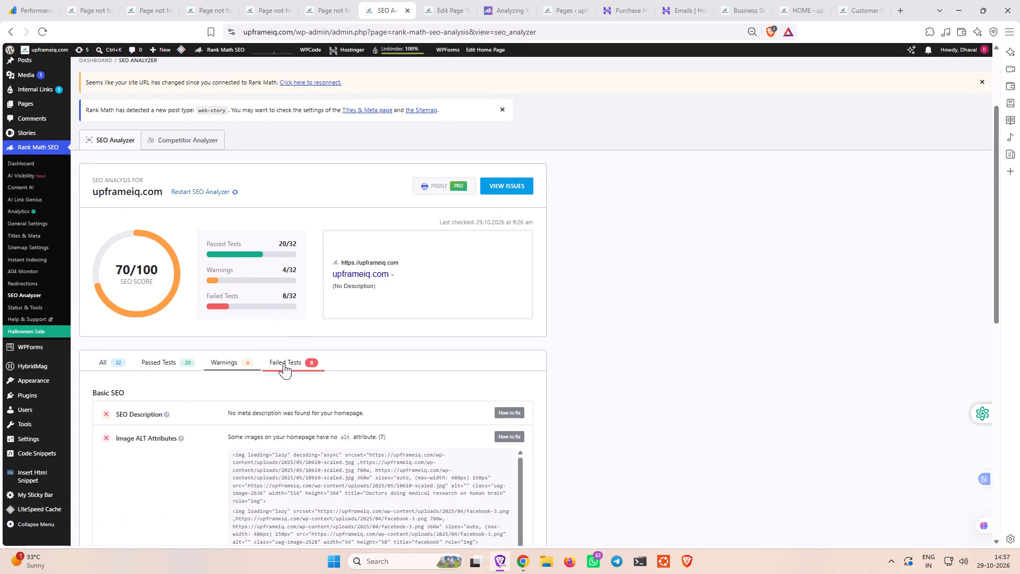
pyautogui.scroll(-3, 284, 363)
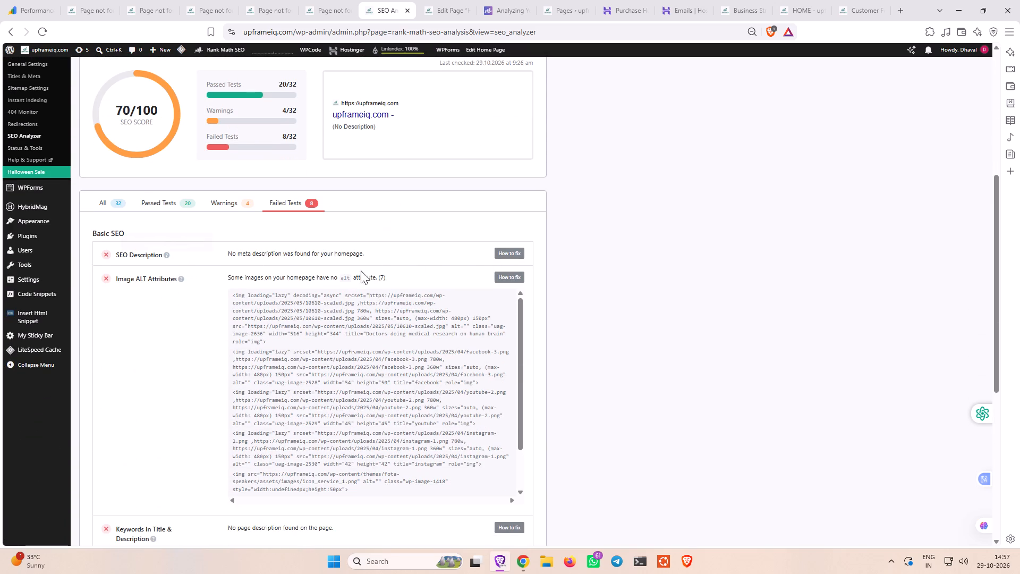
pyautogui.doubleClick(296, 254)
pyautogui.click(296, 254)
# Reload the SEO Analyzer page again to refresh the analysis.
pyautogui.rightClick(173, 295)
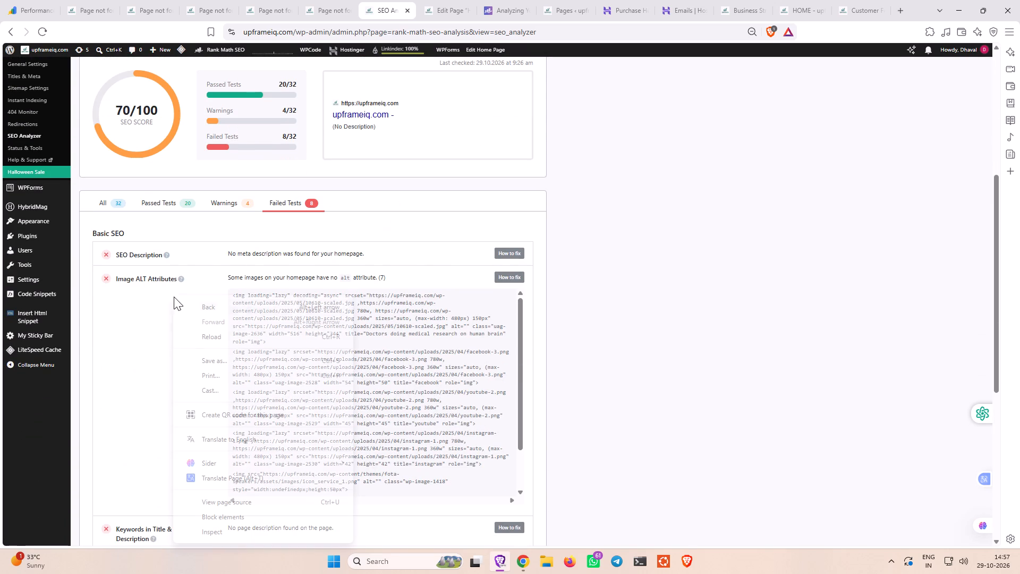
pyautogui.click(206, 340)
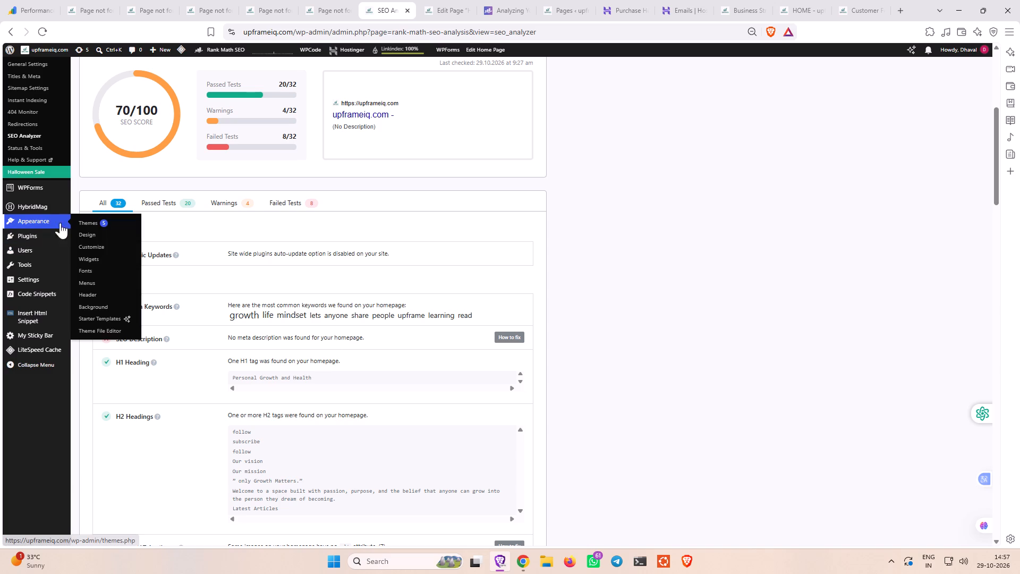
# Open the active HybridMag theme's Site Identity settings in the customizer and clear the existing tagline.
pyautogui.click(87, 225)
pyautogui.scroll(-4, 138, 258)
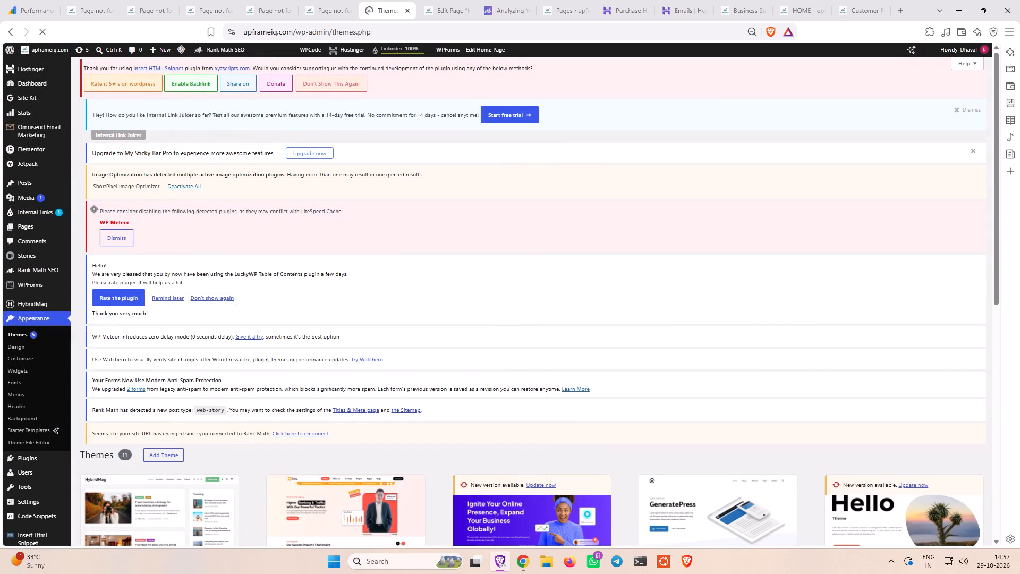
pyautogui.scroll(-5, 153, 275)
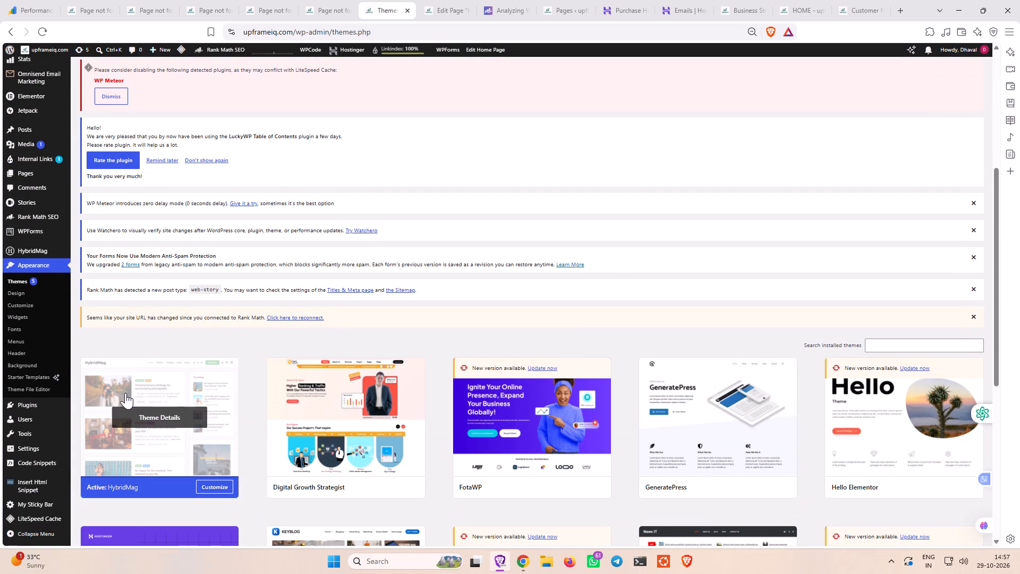
pyautogui.click(215, 483)
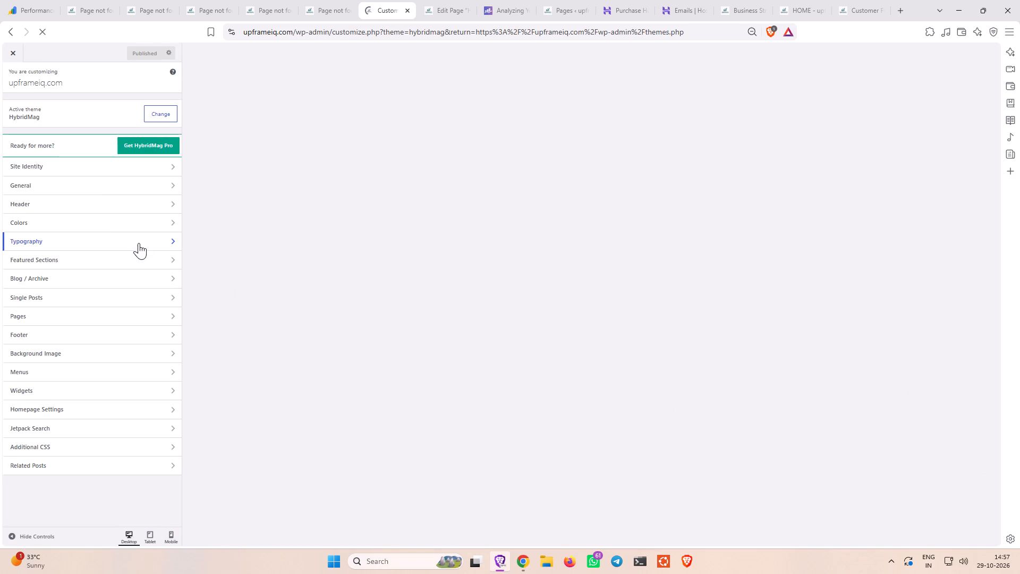
pyautogui.click(95, 168)
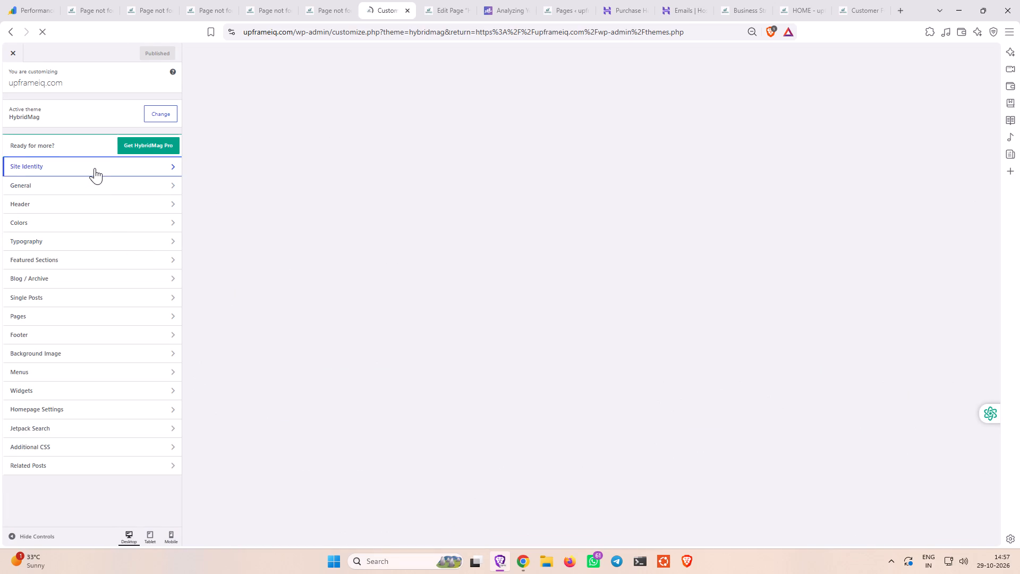
pyautogui.moveTo(14, 178); pyautogui.dragTo(76, 185)
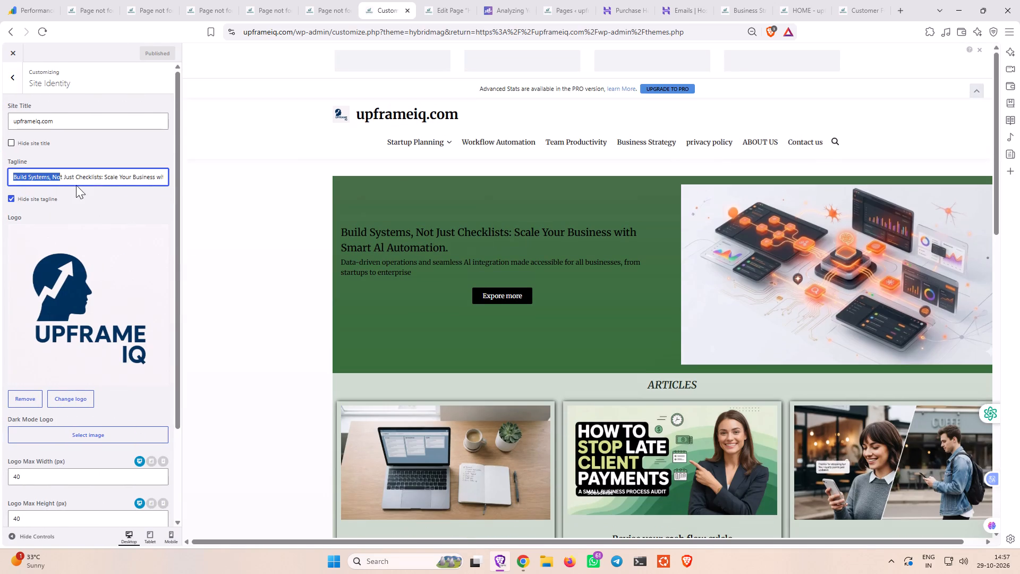
pyautogui.moveTo(76, 185); pyautogui.dragTo(171, 176)
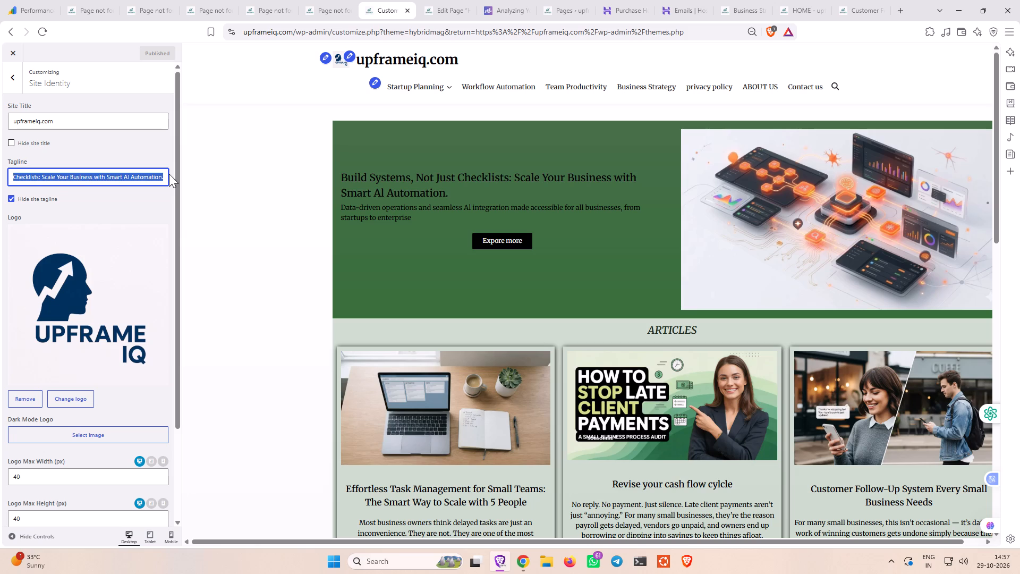
pyautogui.press('BackSpace')
pyautogui.click(79, 175)
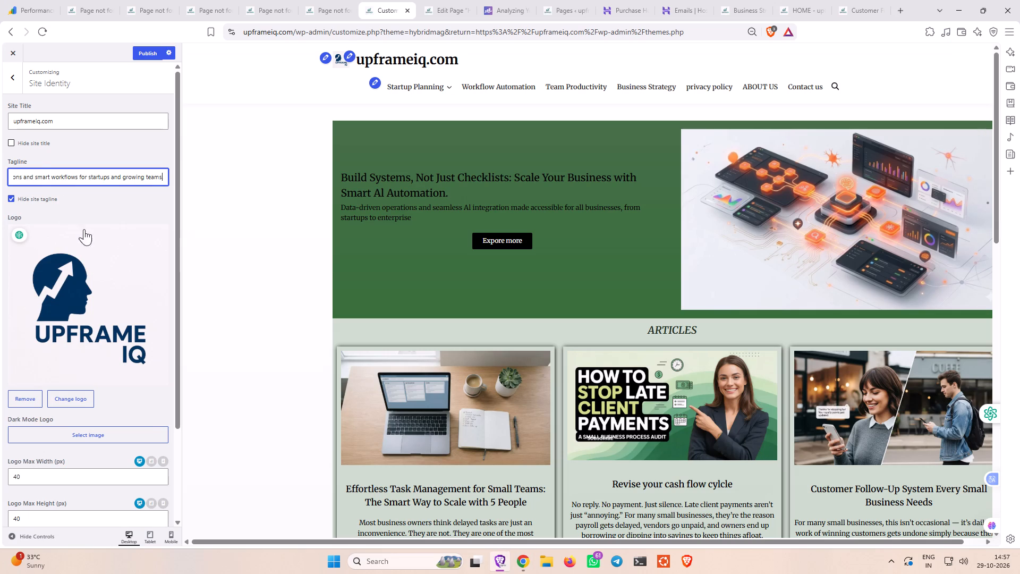
pyautogui.click(143, 53)
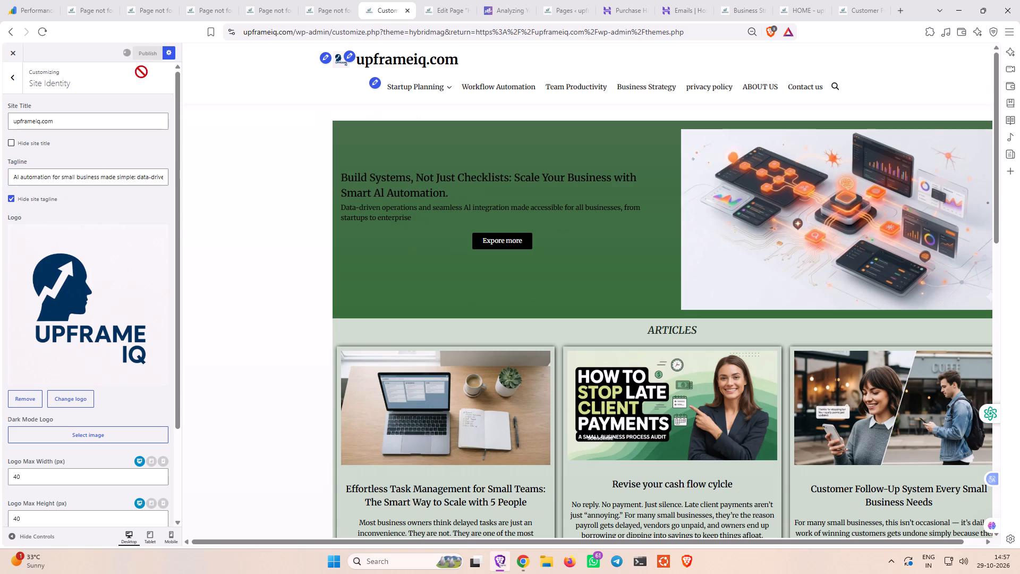
pyautogui.scroll(-4, 162, 257)
pyautogui.scroll(-2, 106, 275)
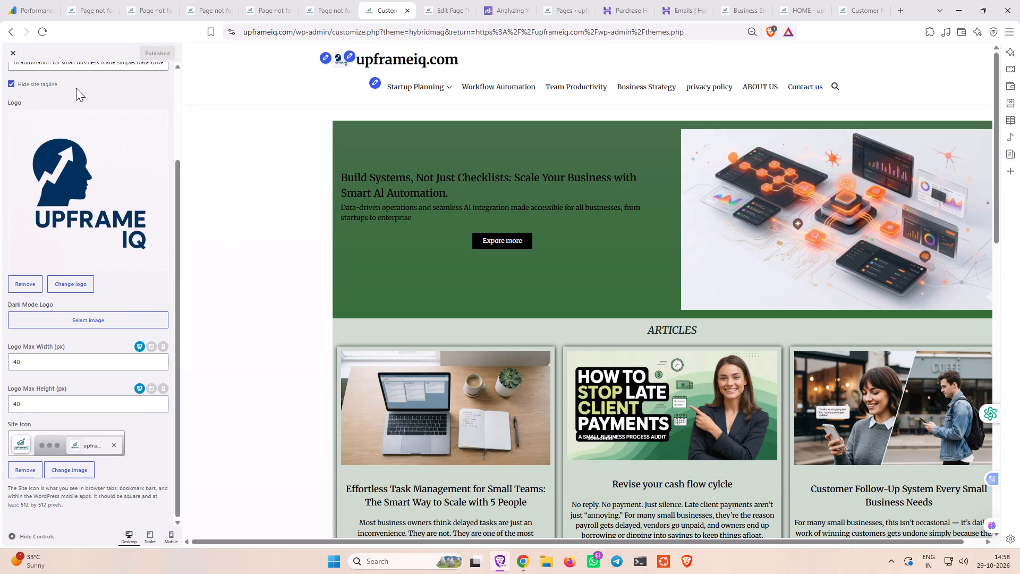
pyautogui.click(8, 33)
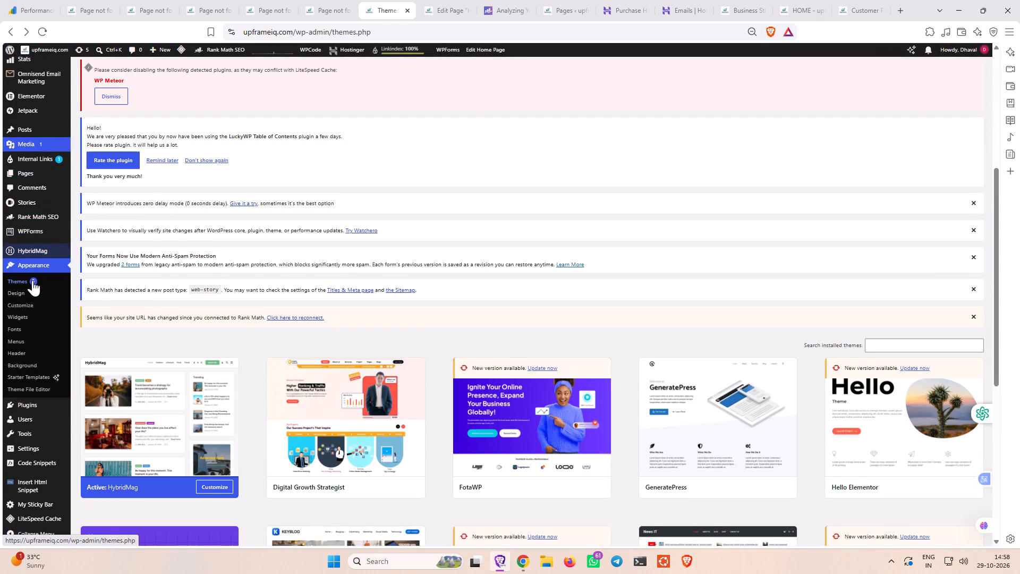
pyautogui.scroll(-2, 32, 290)
pyautogui.click(33, 447)
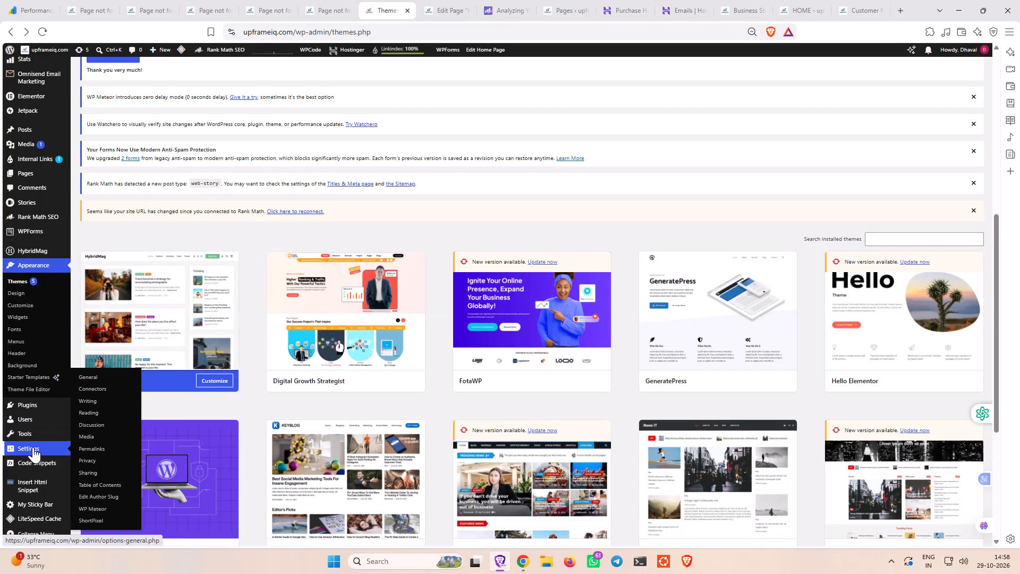
pyautogui.click(98, 379)
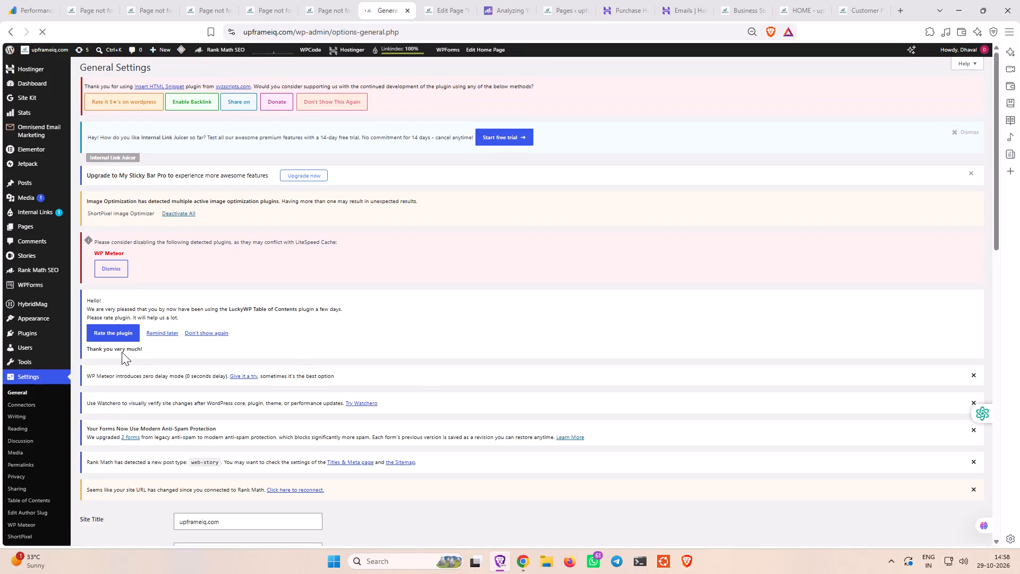
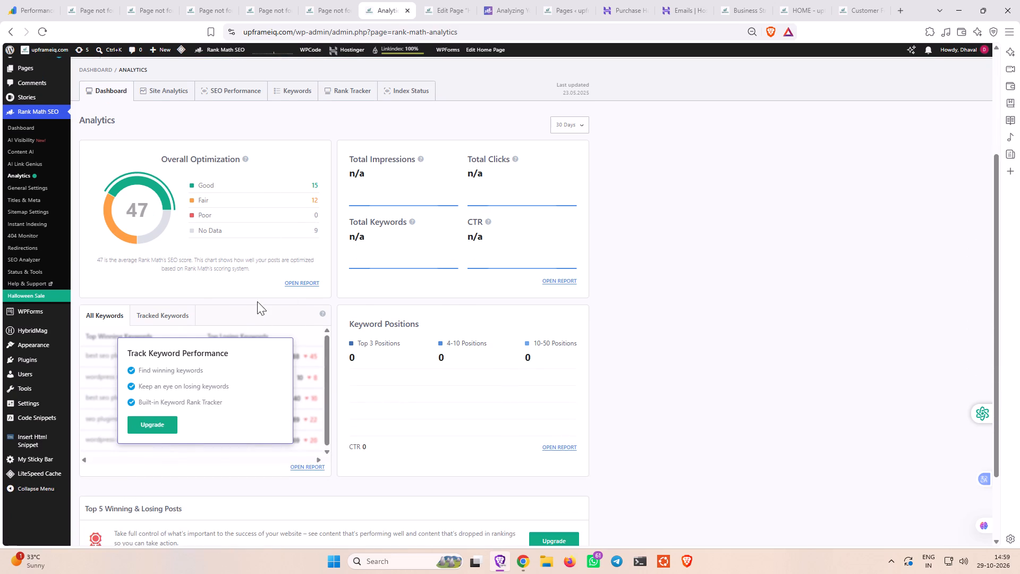
pyautogui.click(579, 122)
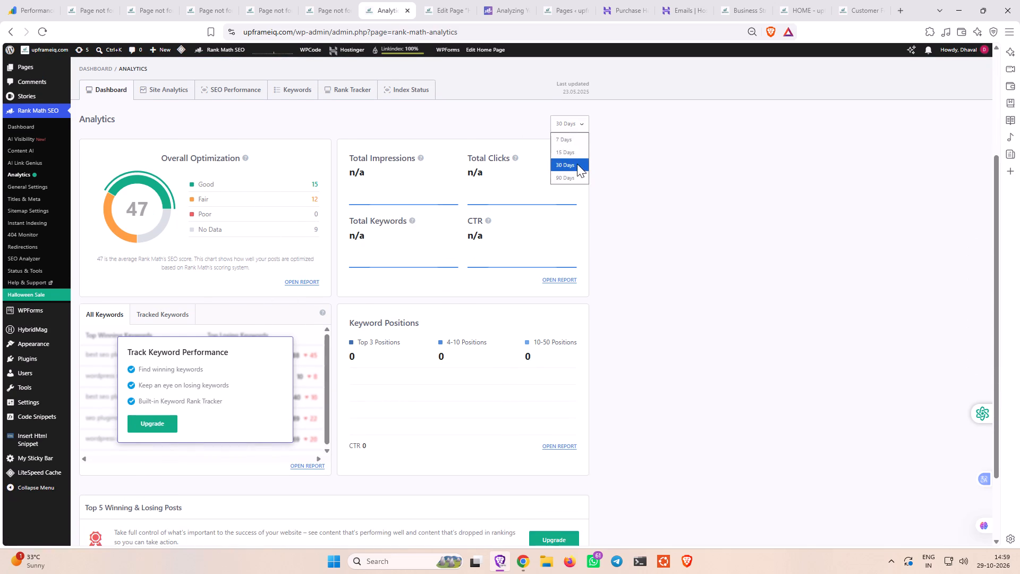
pyautogui.click(575, 175)
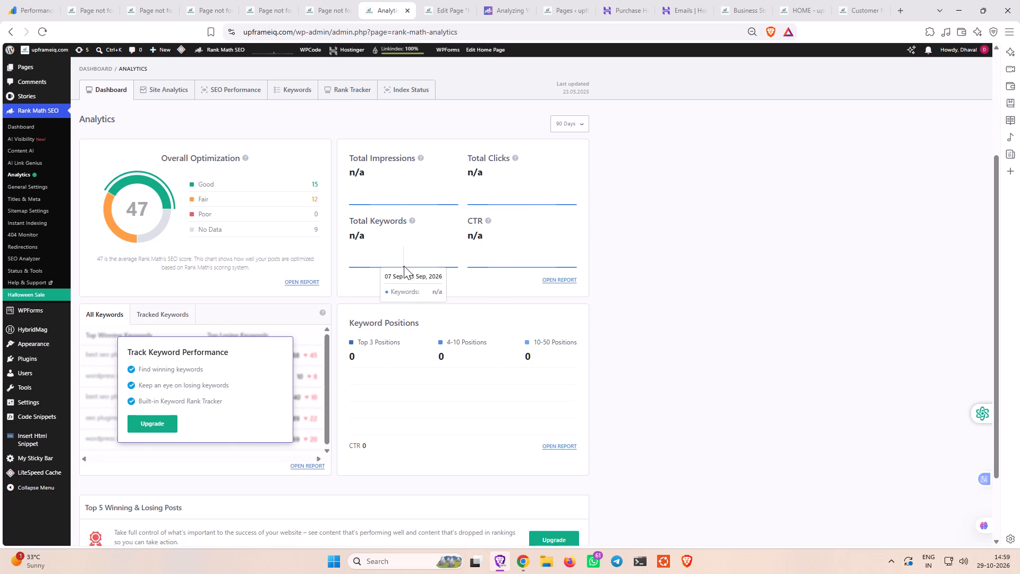
pyautogui.scroll(-4, 379, 352)
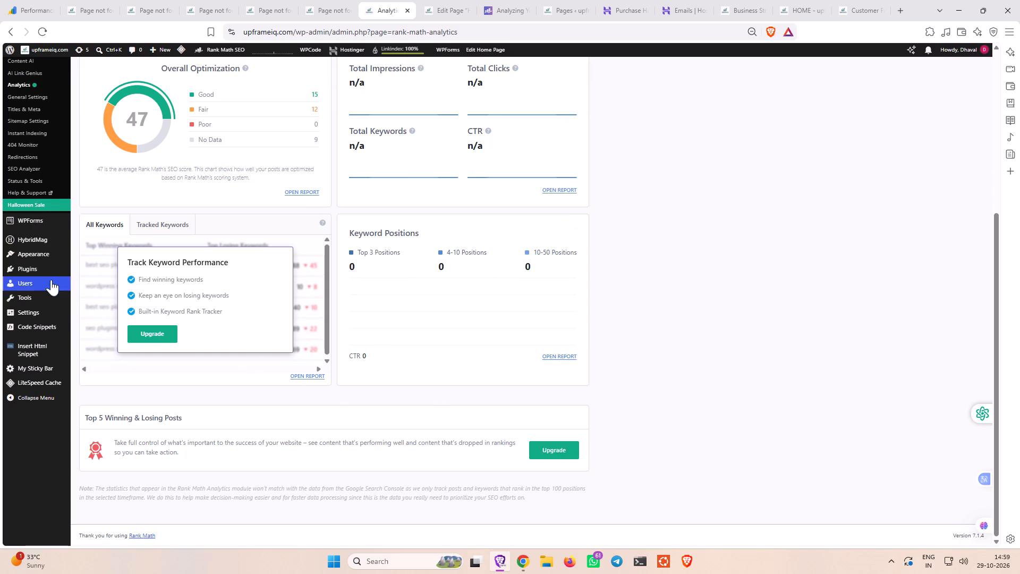
# Open Rank Math's SEO Analyzer, examine the search preview and issues for upframeiq.com, and reload the analysis page.
pyautogui.click(33, 167)
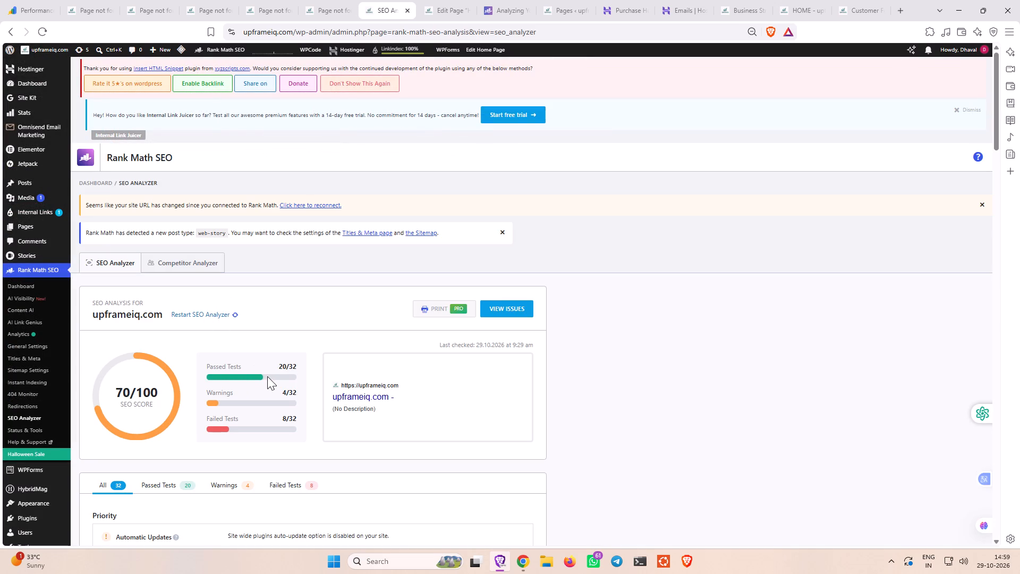
pyautogui.click(351, 407)
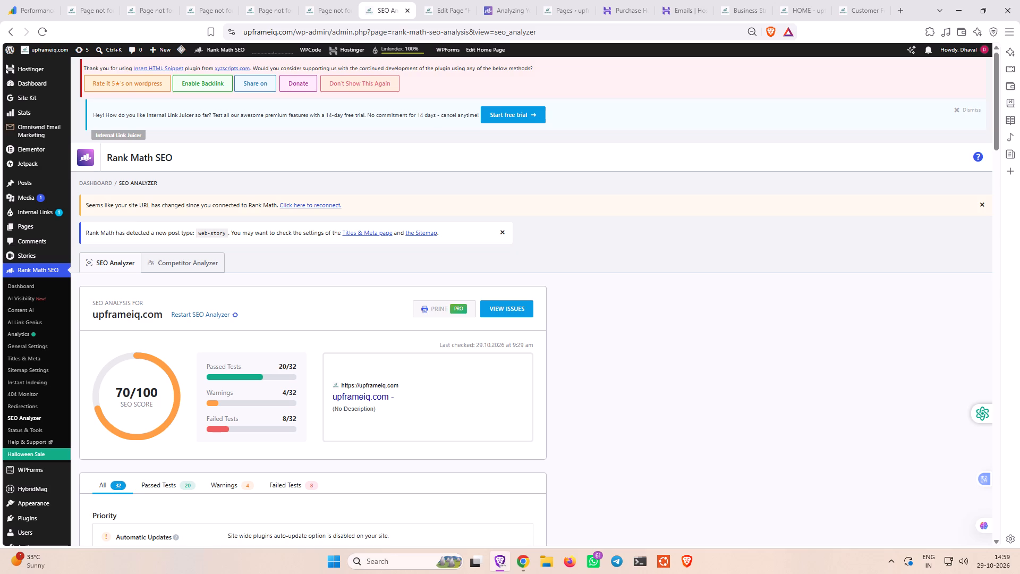
pyautogui.doubleClick(351, 407)
pyautogui.click(353, 408)
pyautogui.scroll(-1, 408, 396)
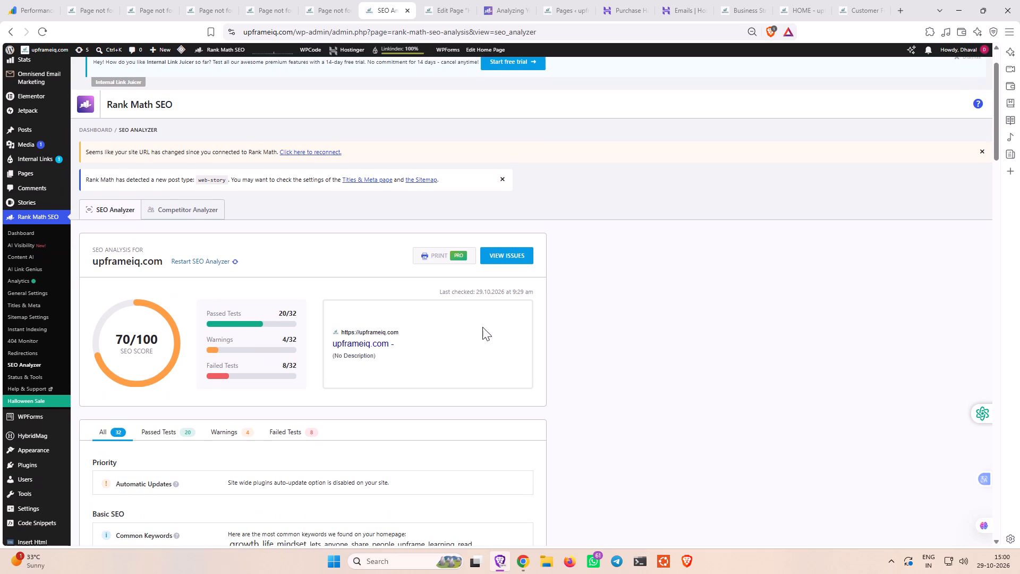
pyautogui.click(507, 255)
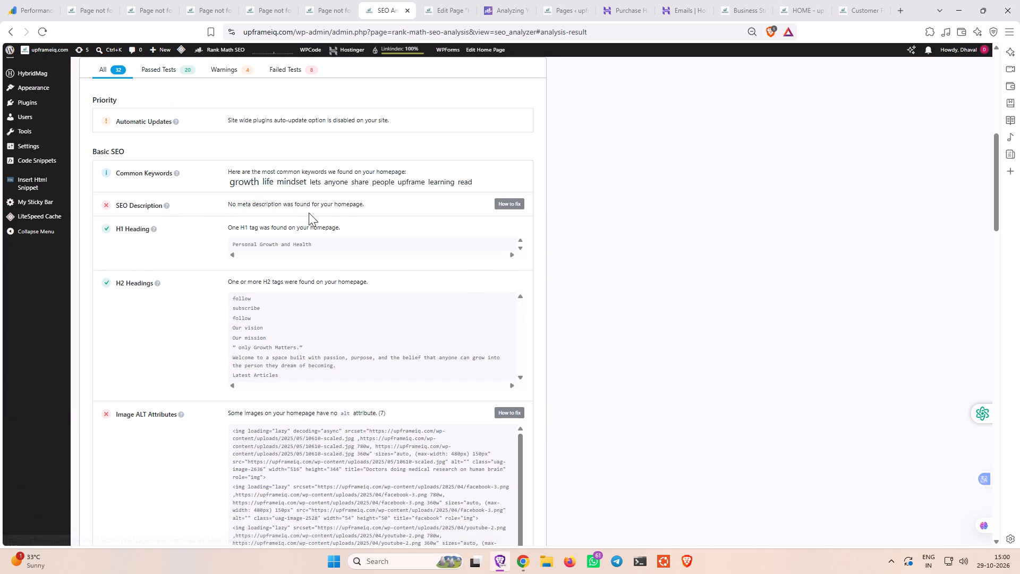
pyautogui.scroll(3, 272, 282)
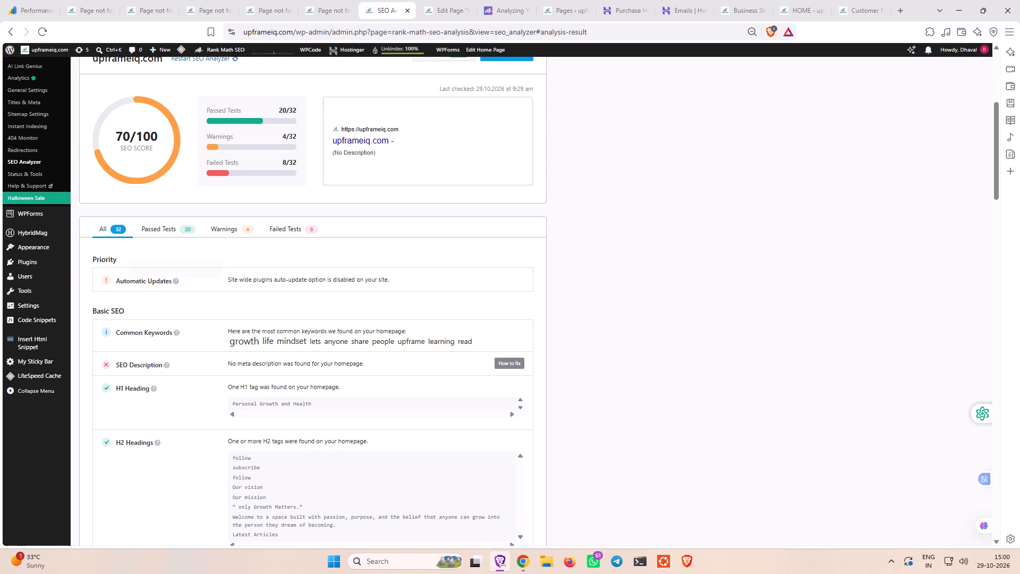
pyautogui.rightClick(237, 274)
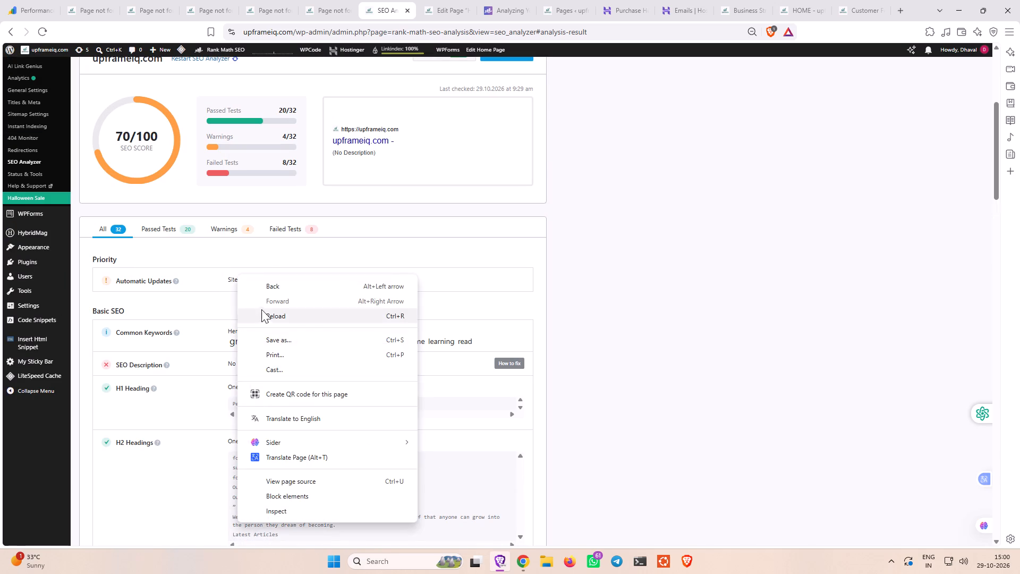
pyautogui.click(262, 311)
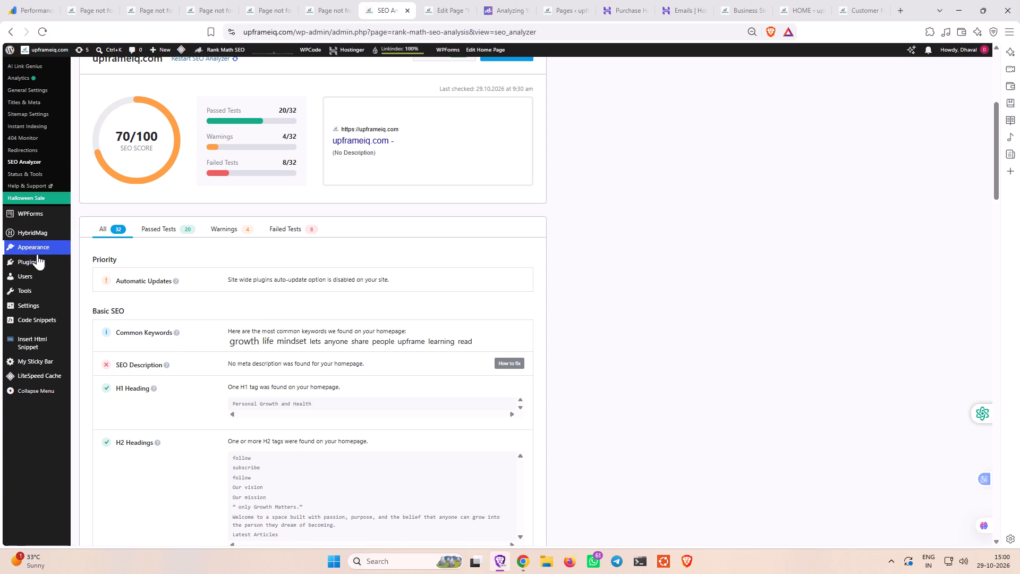
pyautogui.scroll(-1, 206, 346)
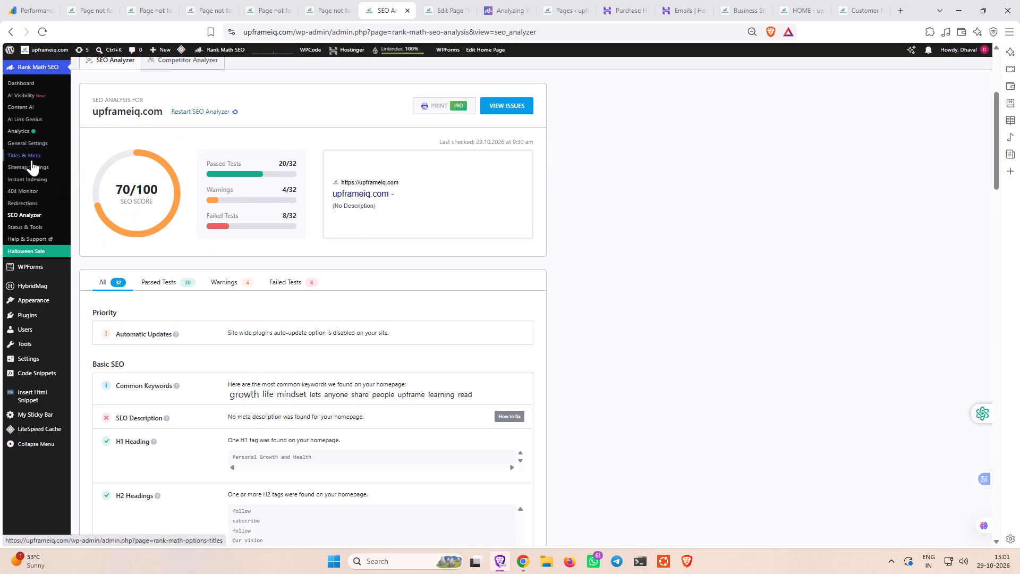
pyautogui.scroll(2, 30, 166)
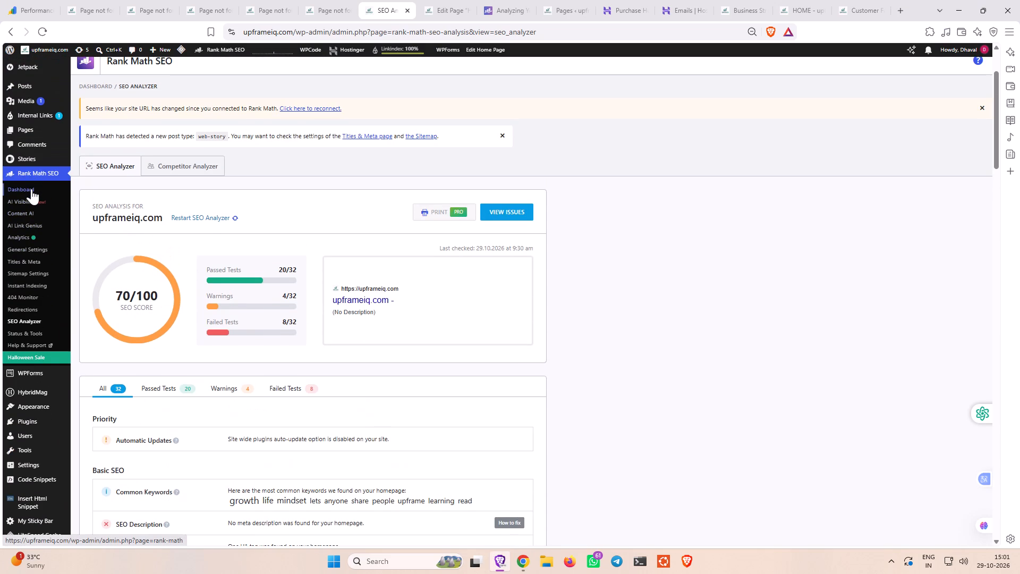
pyautogui.click(35, 260)
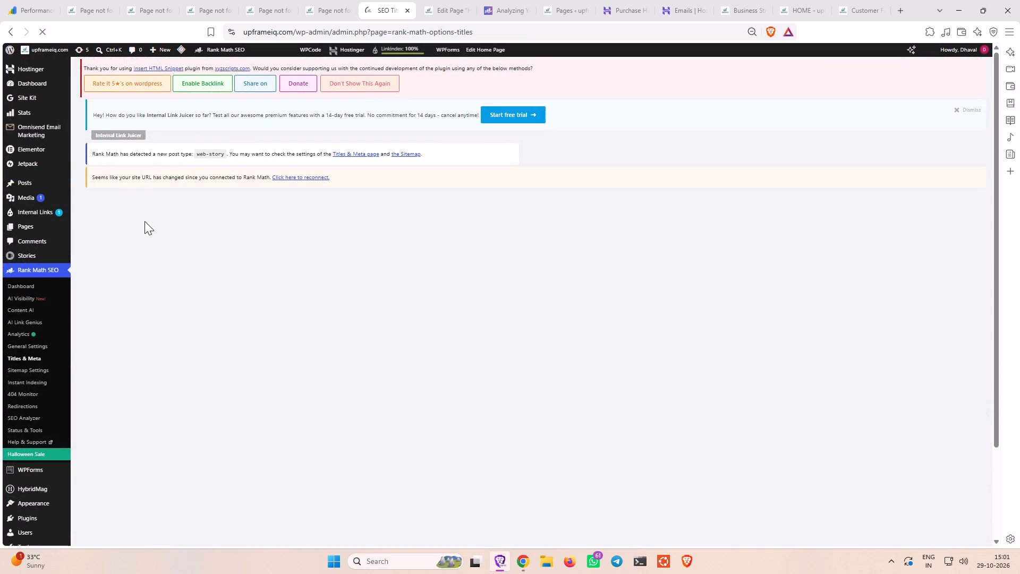
pyautogui.scroll(-2, 242, 293)
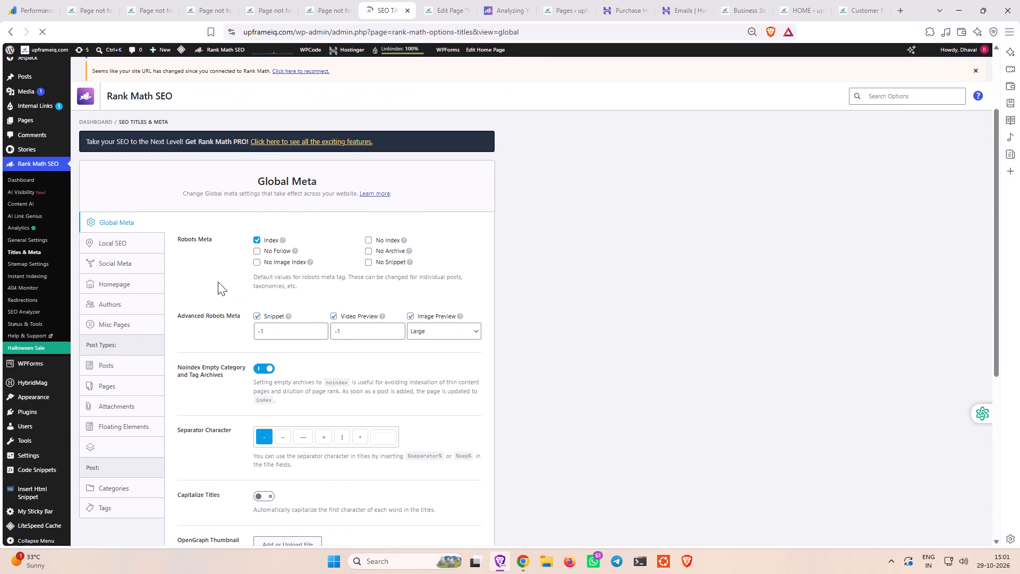
pyautogui.scroll(-1, 226, 320)
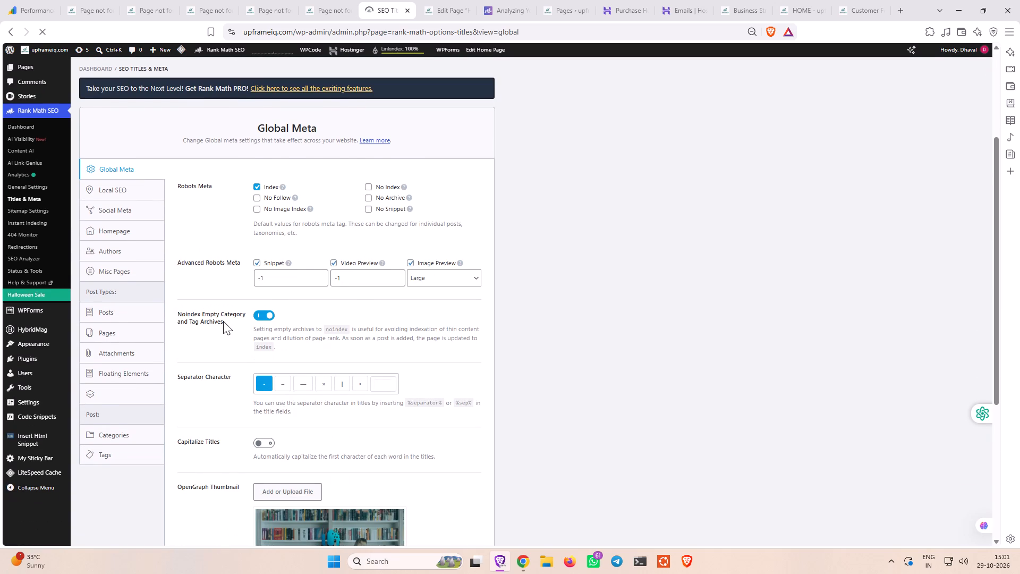
pyautogui.click(135, 228)
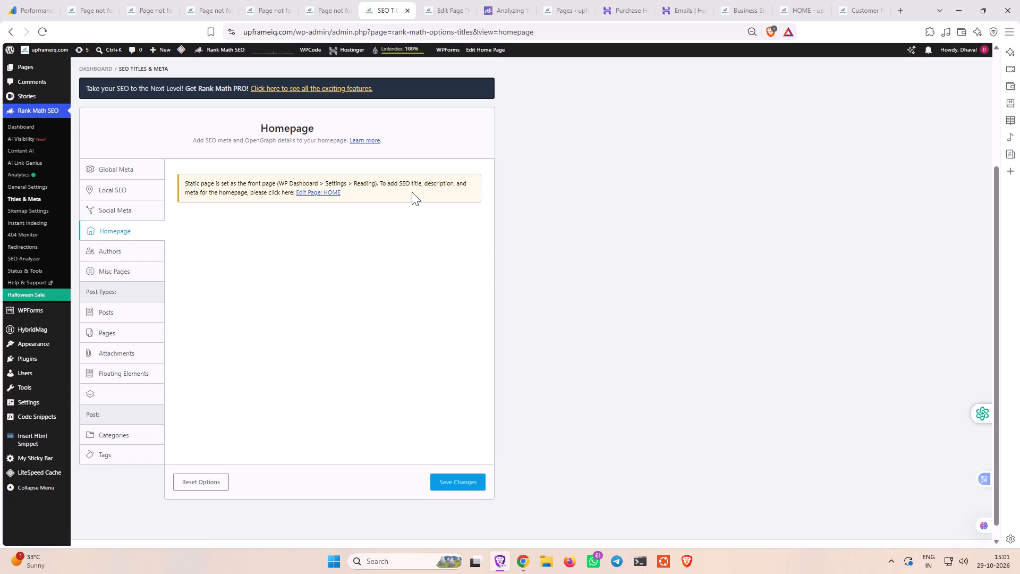
# Follow the link to edit the HOME page and save the page again.
pyautogui.click(325, 193)
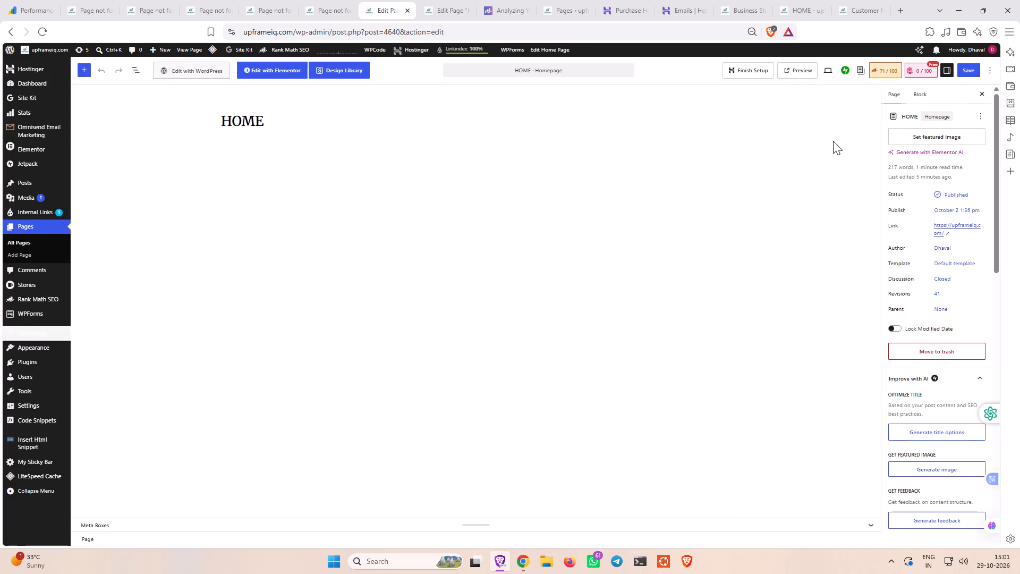
pyautogui.click(971, 71)
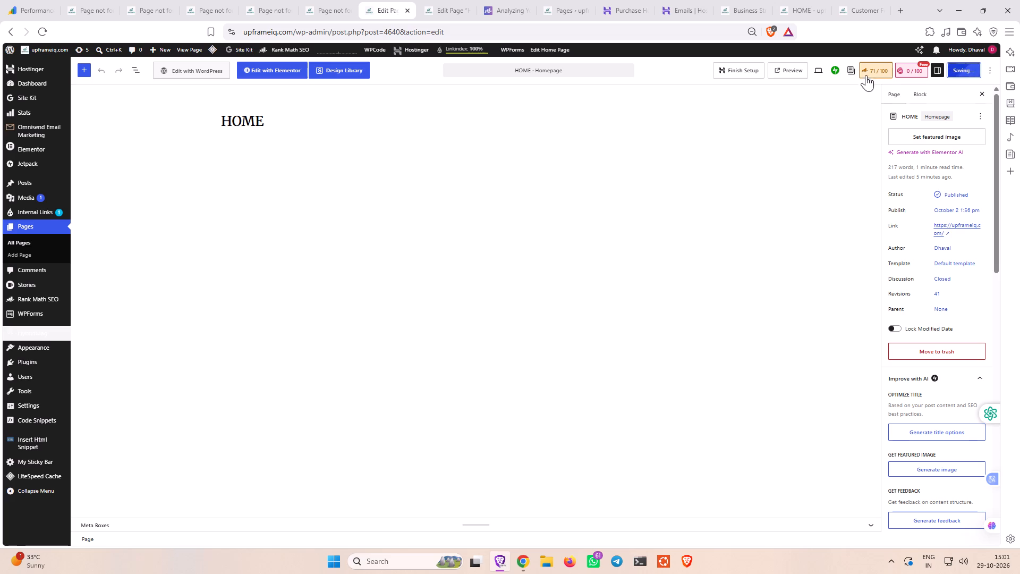
# Check the SEO title and description in the HOME page's Rank Math snippet editor and save the page again.
pyautogui.click(870, 72)
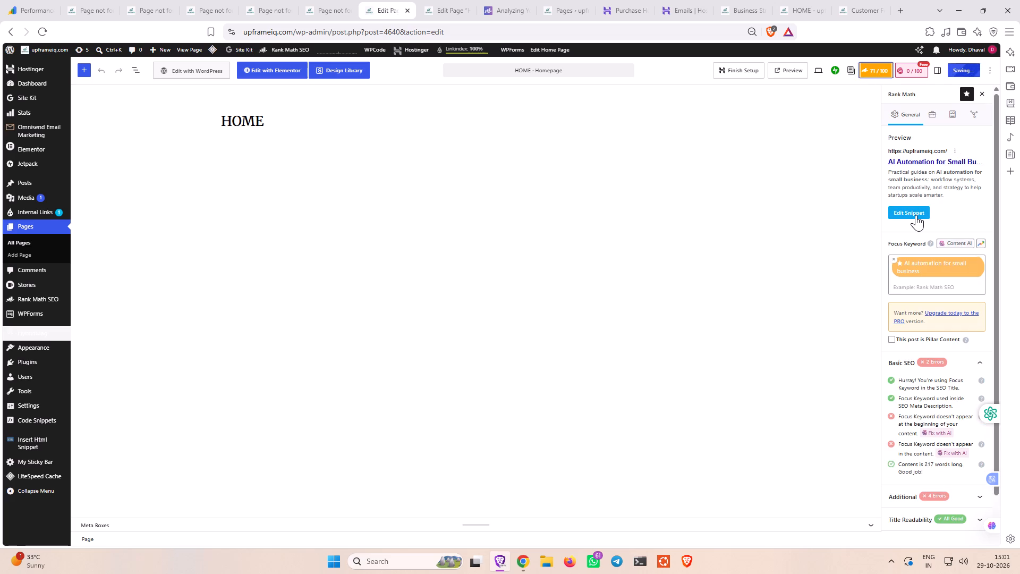
pyautogui.click(916, 215)
pyautogui.scroll(-2, 474, 311)
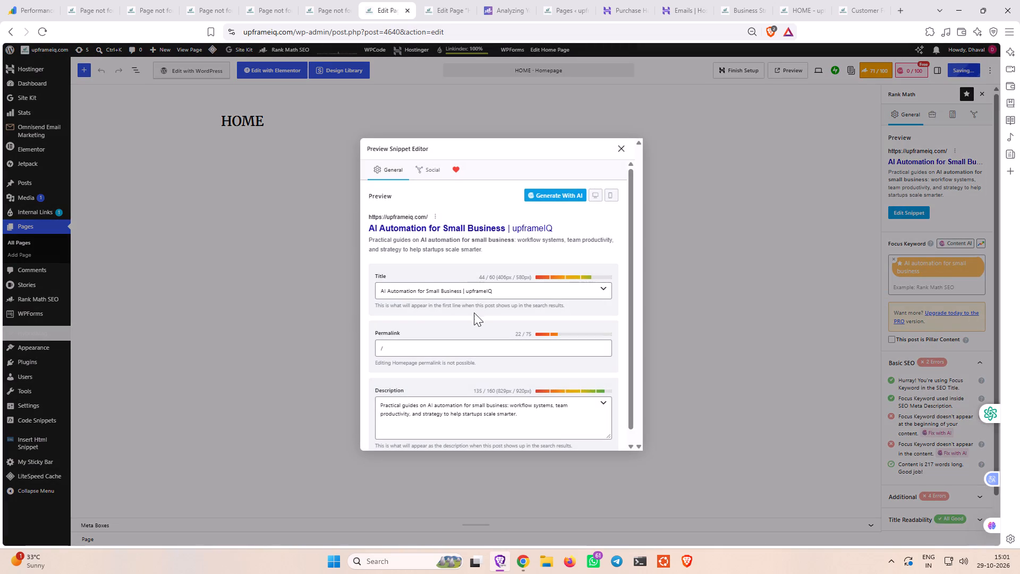
pyautogui.click(757, 269)
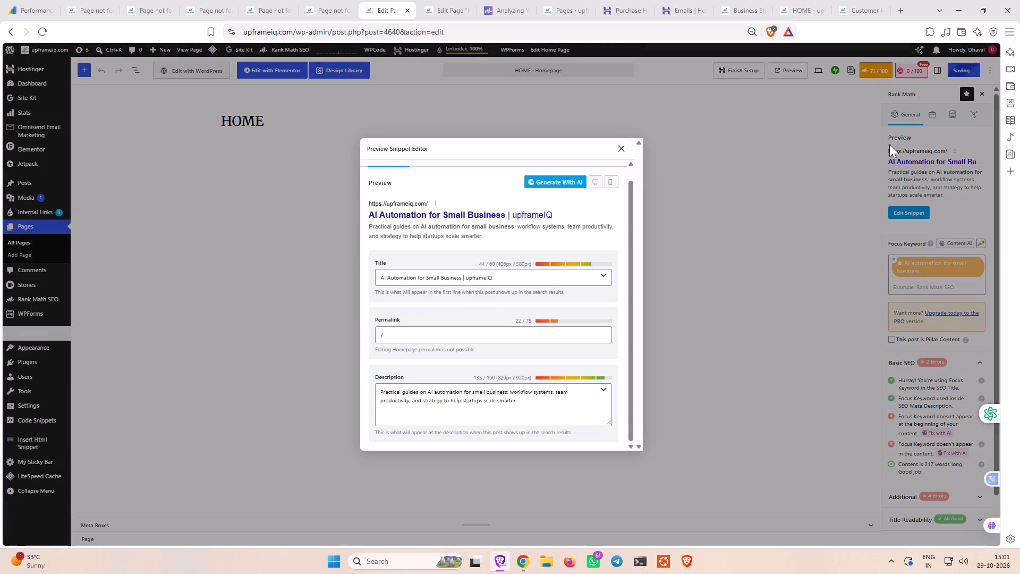
pyautogui.click(965, 67)
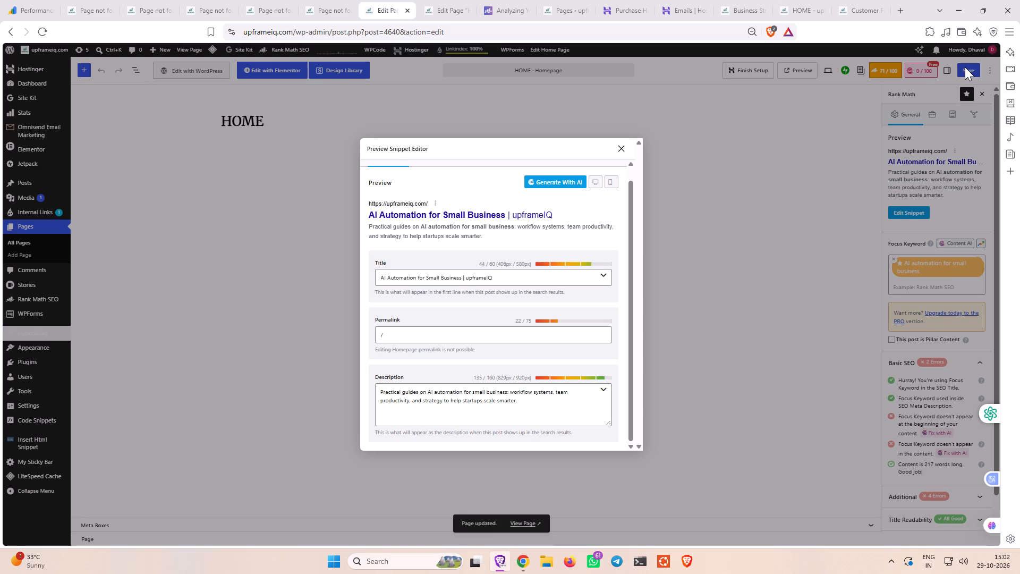
pyautogui.click(627, 150)
pyautogui.doubleClick(963, 71)
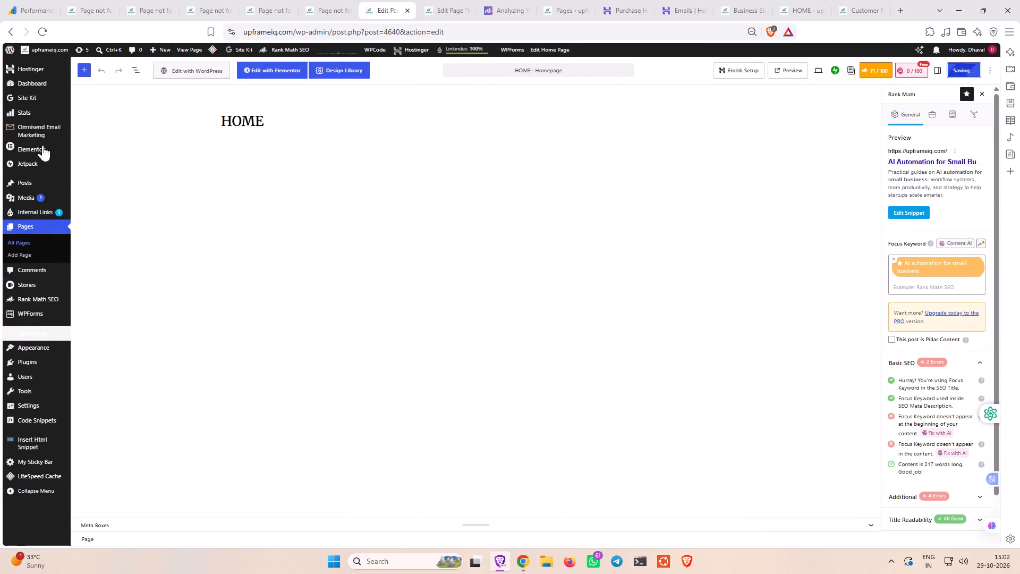
pyautogui.click(8, 34)
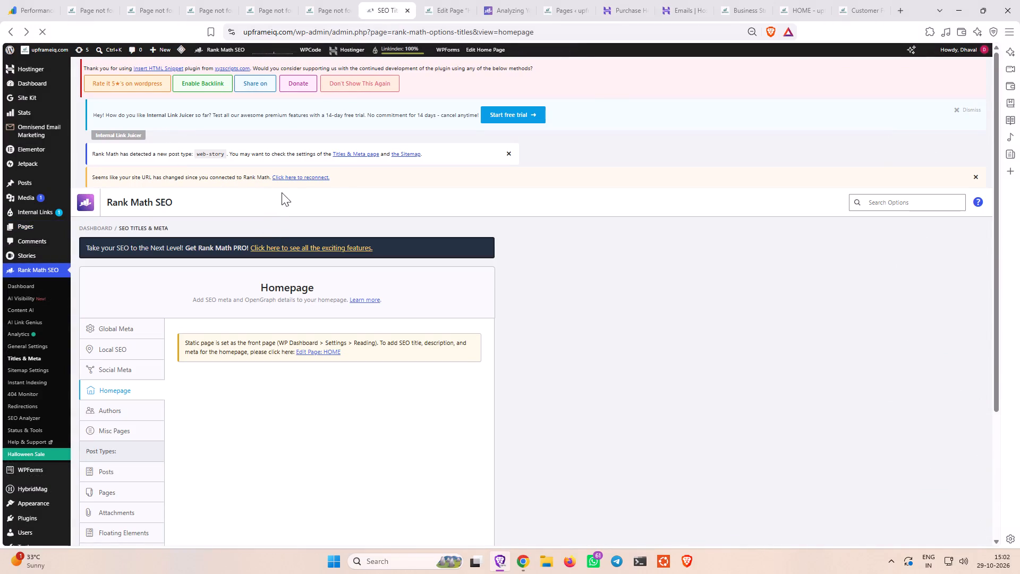
pyautogui.click(298, 177)
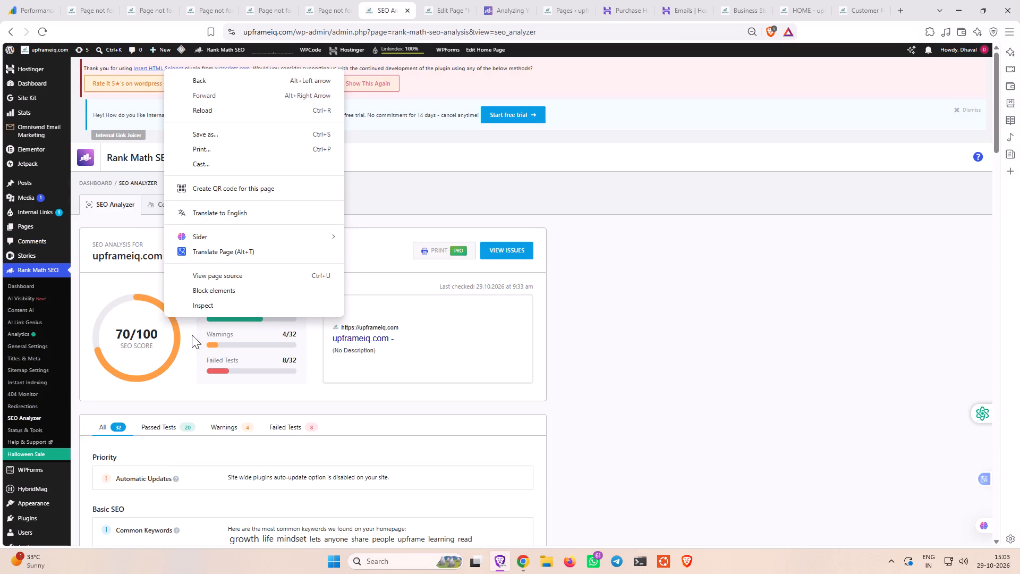
pyautogui.scroll(-4, 183, 339)
pyautogui.click(166, 353)
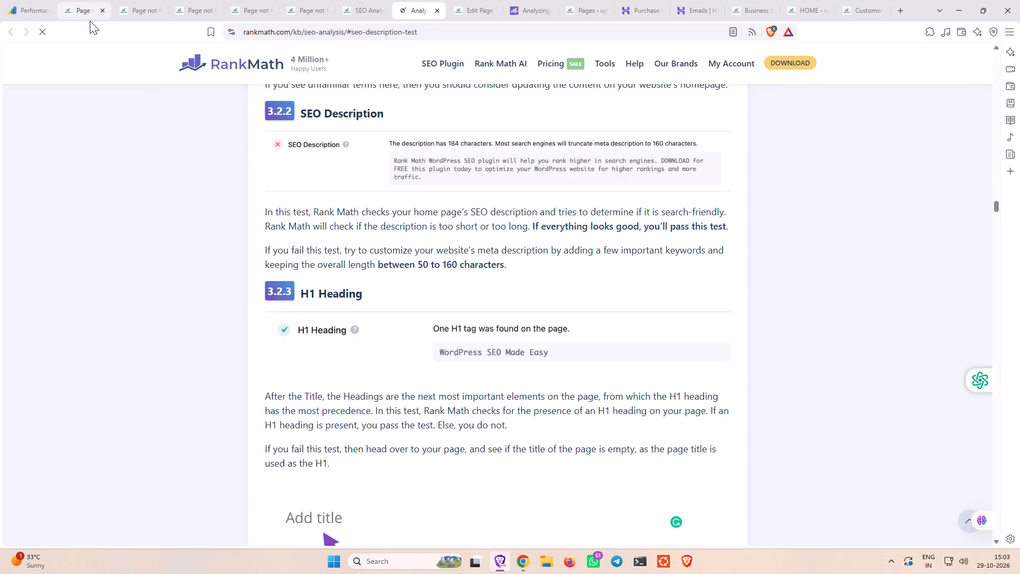
pyautogui.click(370, 12)
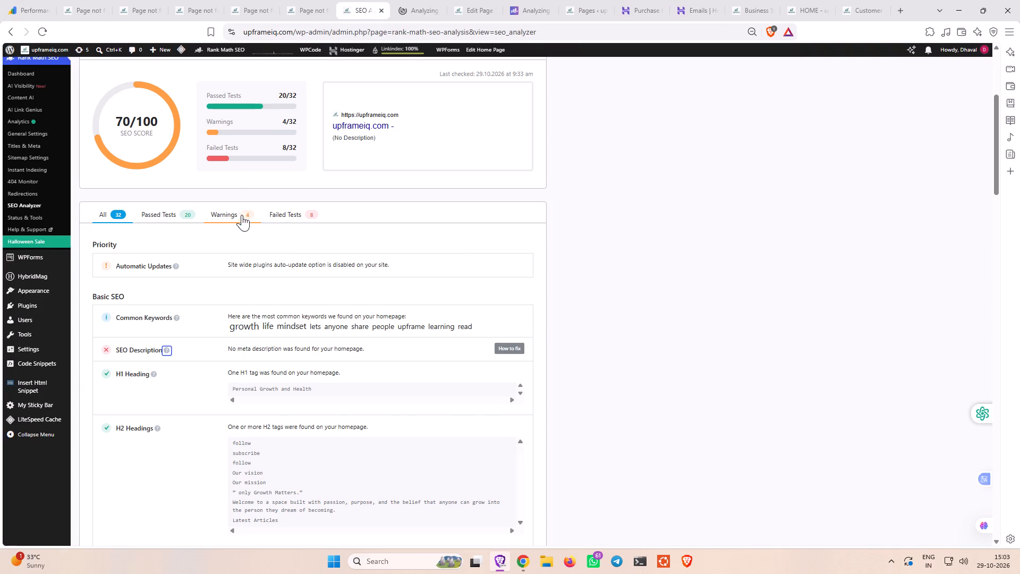
pyautogui.scroll(-11, 369, 412)
pyautogui.scroll(-4, 308, 414)
pyautogui.scroll(1, 214, 406)
pyautogui.scroll(-1, 214, 406)
pyautogui.scroll(10, 214, 405)
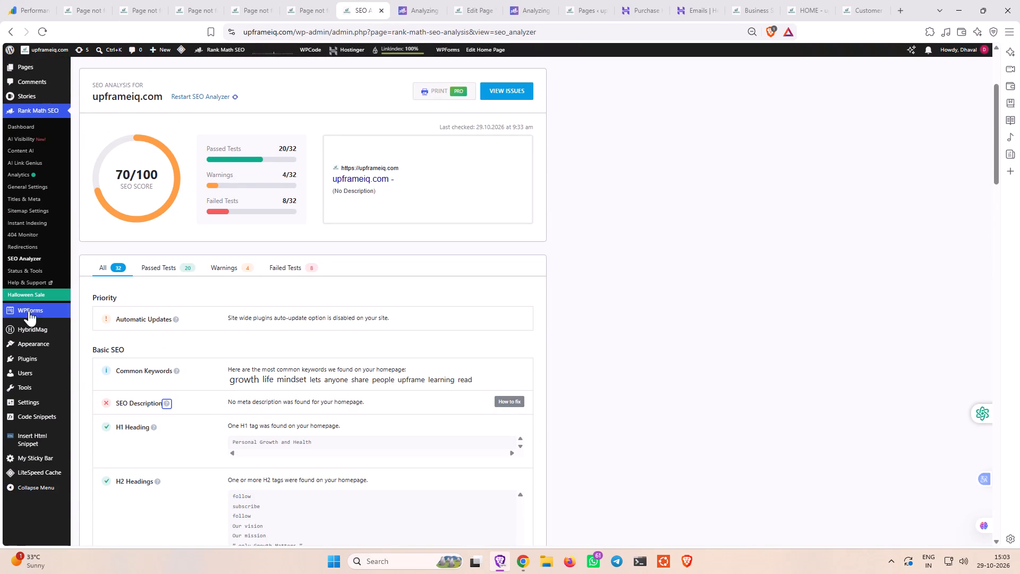
# Examine the Links and Others sections of Rank Math's General Settings for options affecting the homepage description.
pyautogui.click(23, 186)
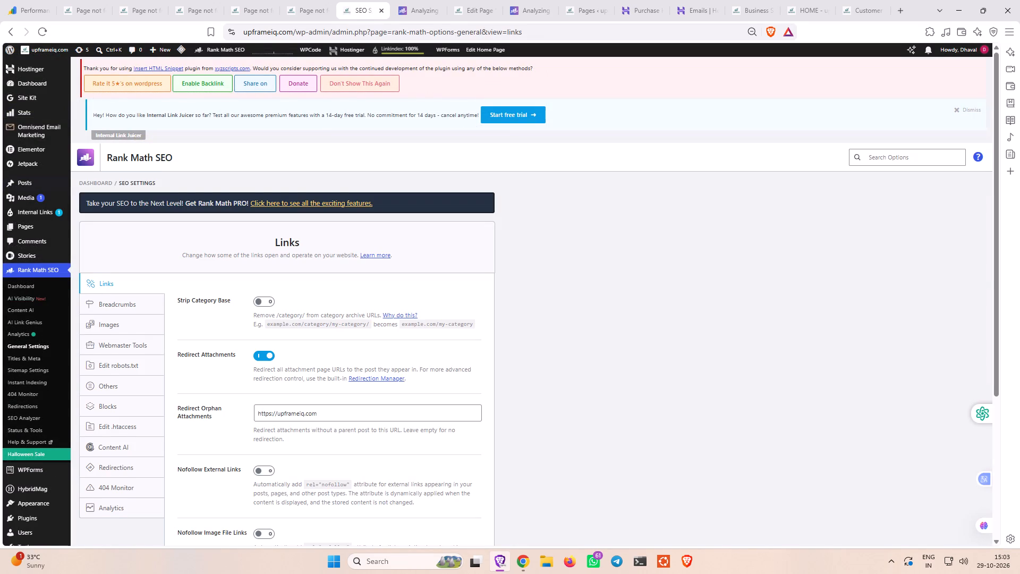
pyautogui.scroll(-5, 288, 380)
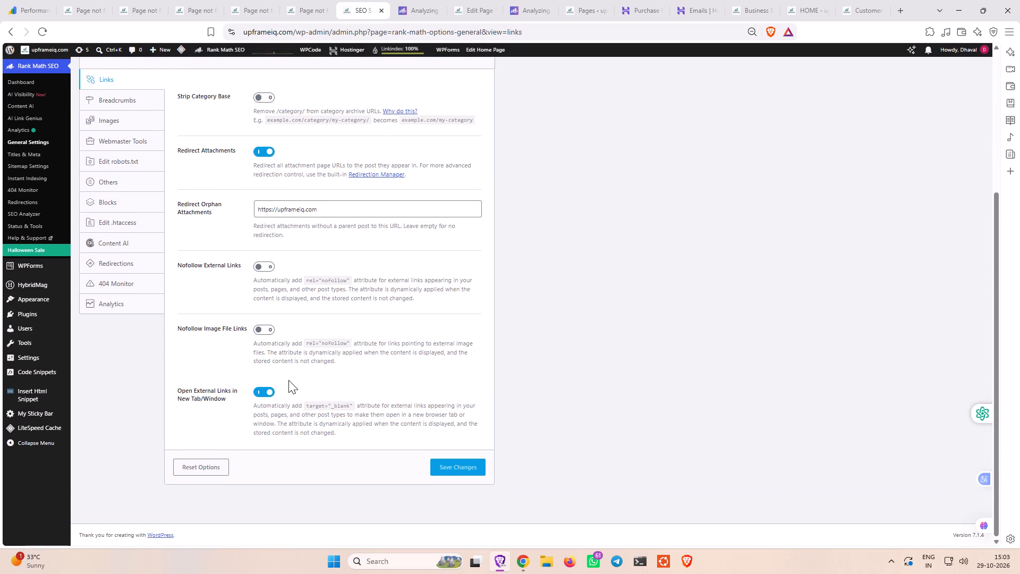
pyautogui.scroll(2, 184, 339)
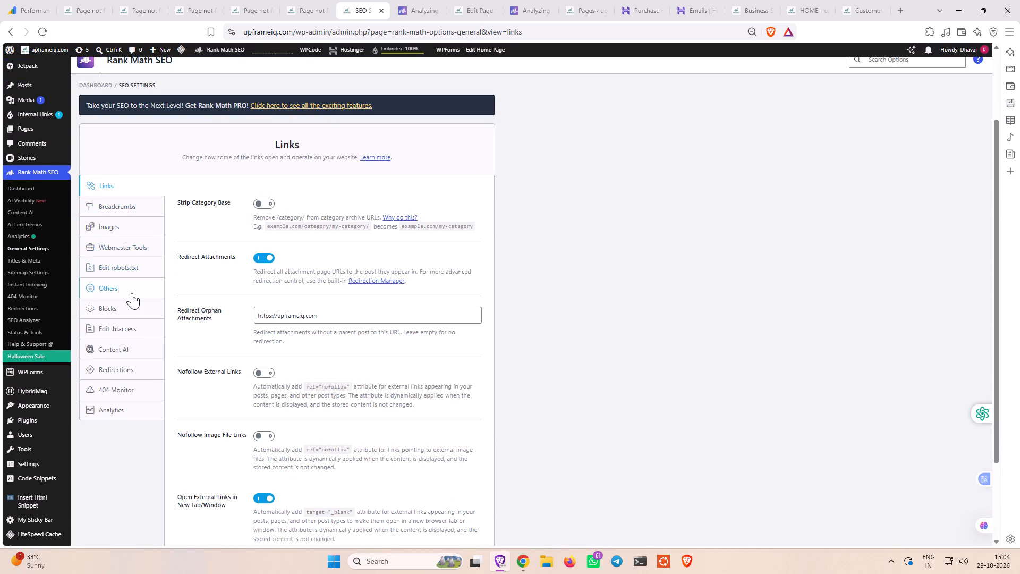
pyautogui.click(132, 293)
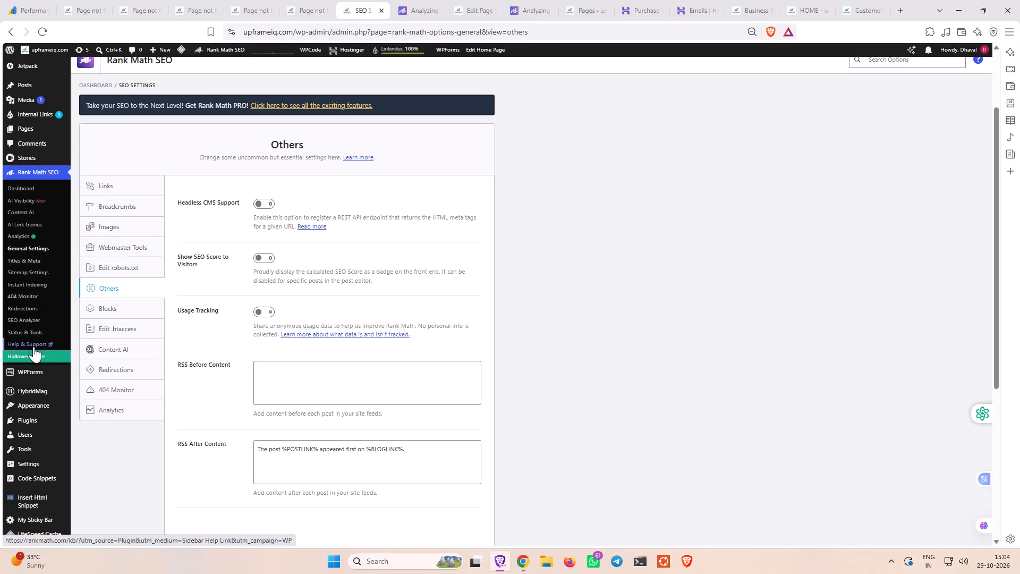
pyautogui.scroll(-3, 205, 407)
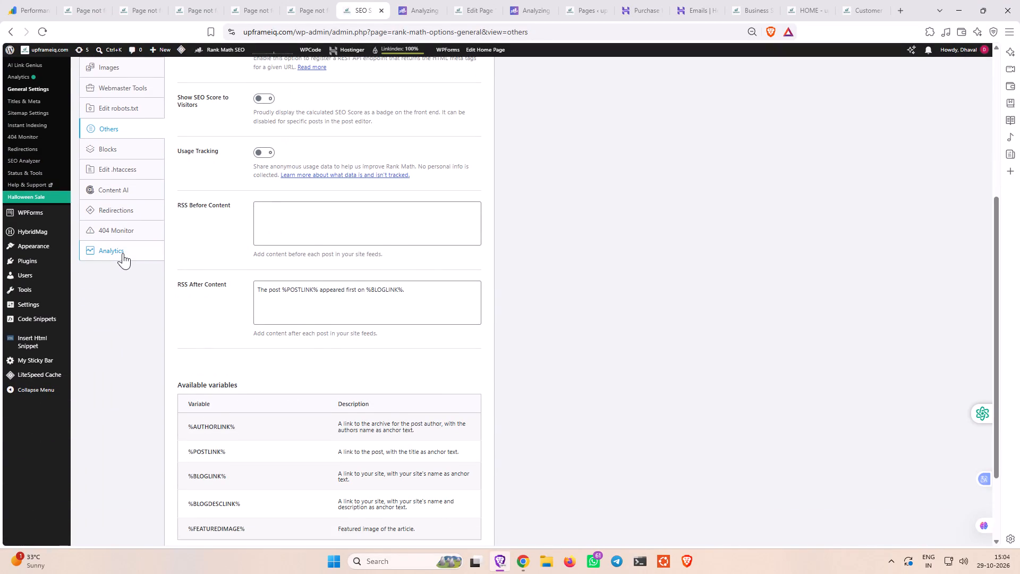
# Inspect the Analytics section of General Settings, checking the AdSense account, Analytics account and Search Console site choices.
pyautogui.click(123, 253)
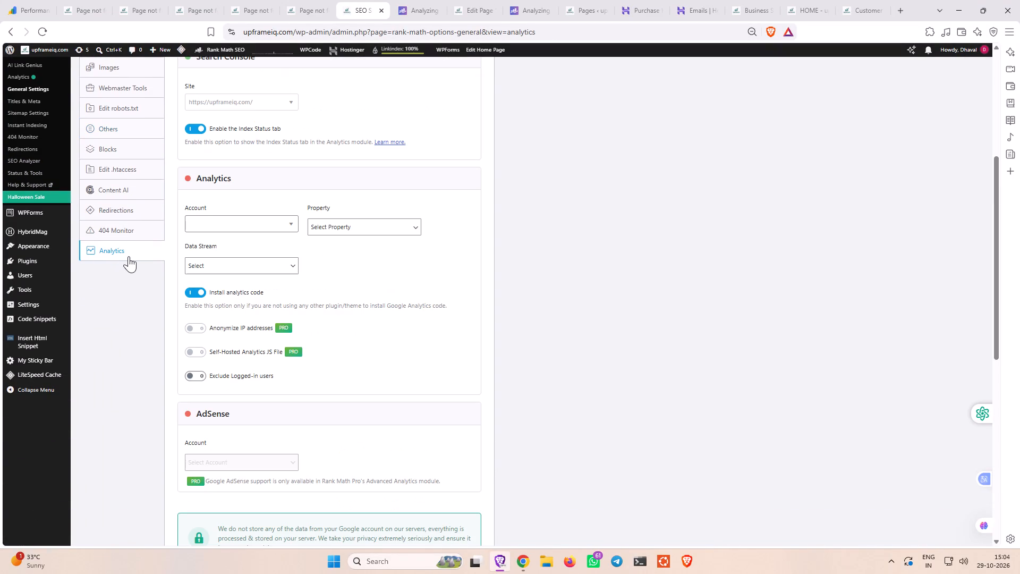
pyautogui.scroll(-2, 129, 260)
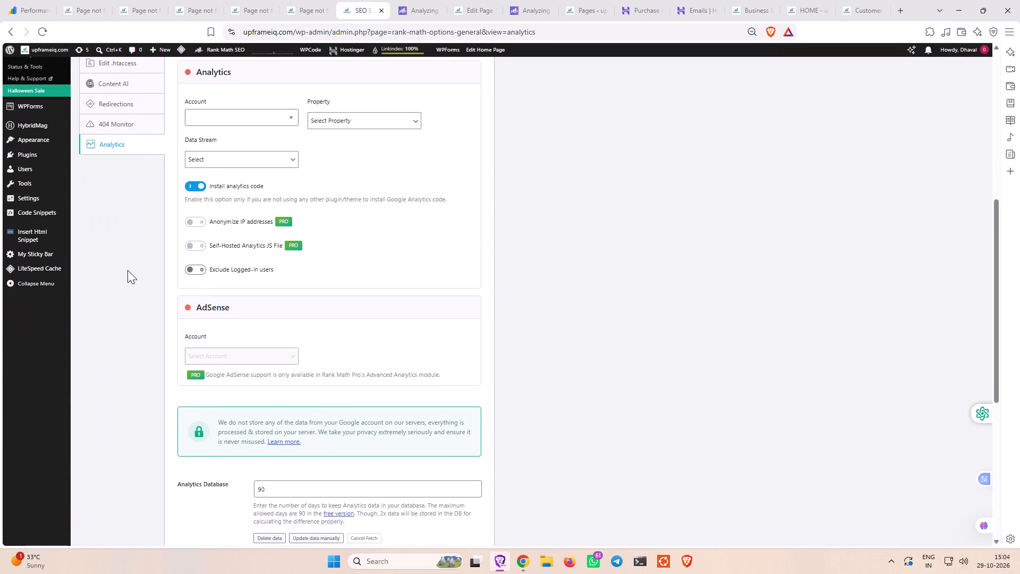
pyautogui.click(288, 357)
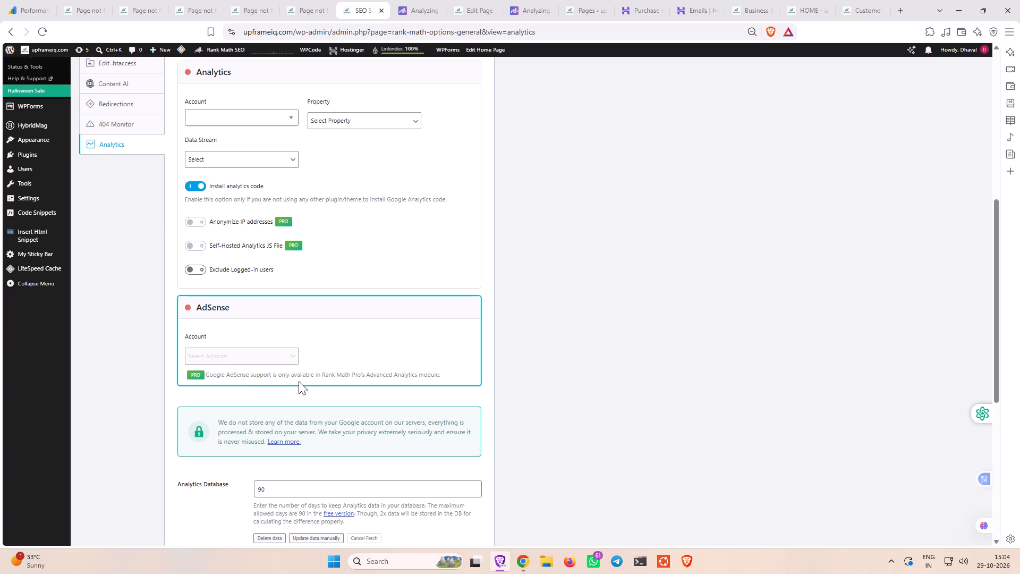
pyautogui.scroll(4, 225, 339)
pyautogui.click(244, 331)
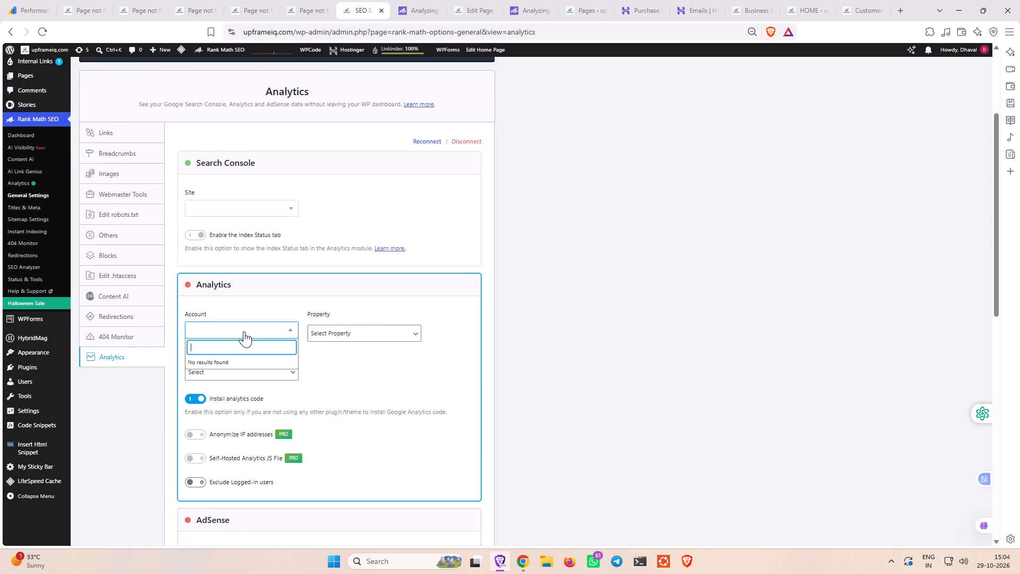
pyautogui.click(244, 331)
pyautogui.scroll(2, 244, 330)
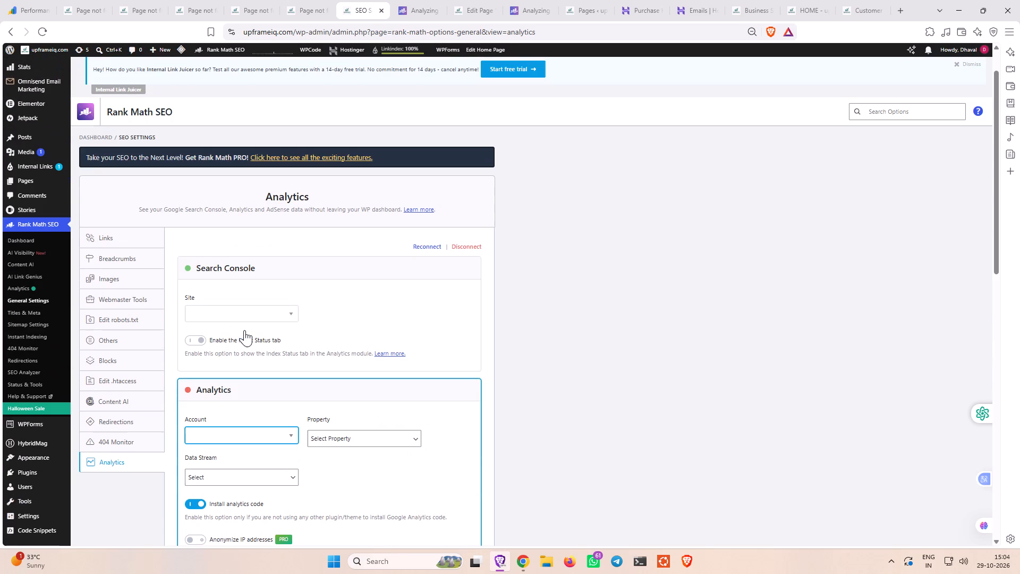
pyautogui.click(259, 313)
pyautogui.click(292, 315)
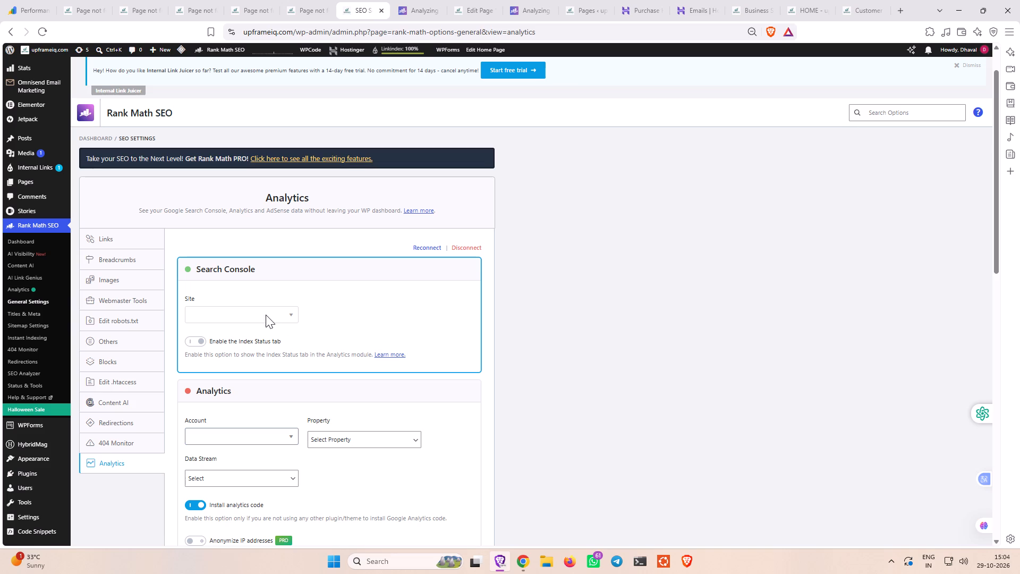
pyautogui.click(265, 315)
pyautogui.scroll(2, 265, 315)
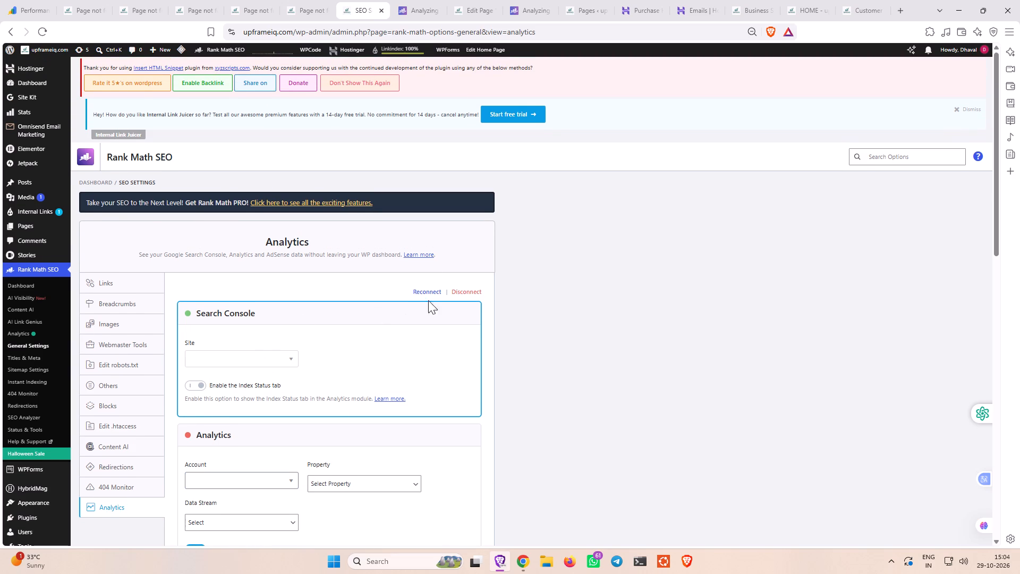
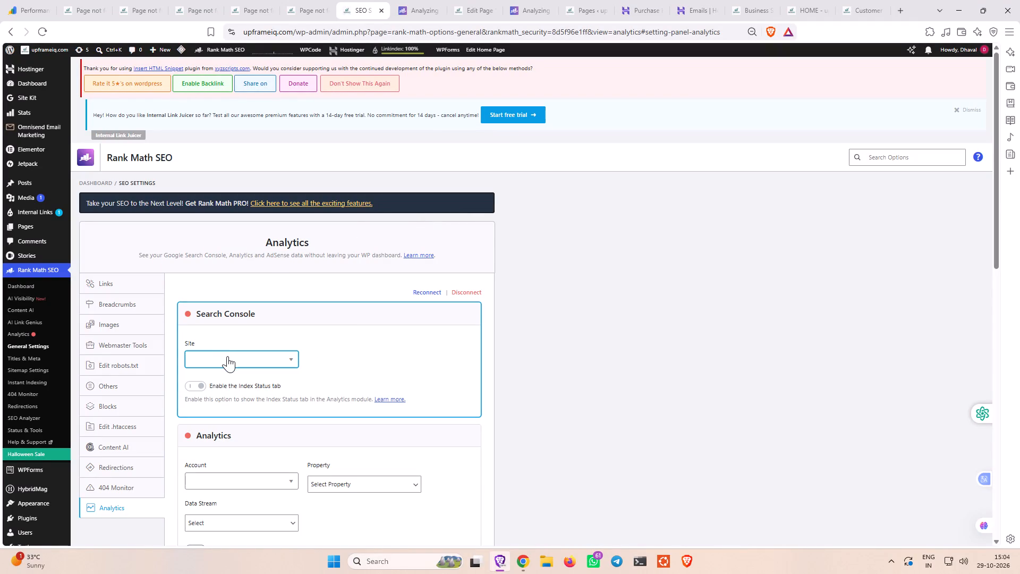
pyautogui.click(227, 356)
pyautogui.write('upframeiq.com')
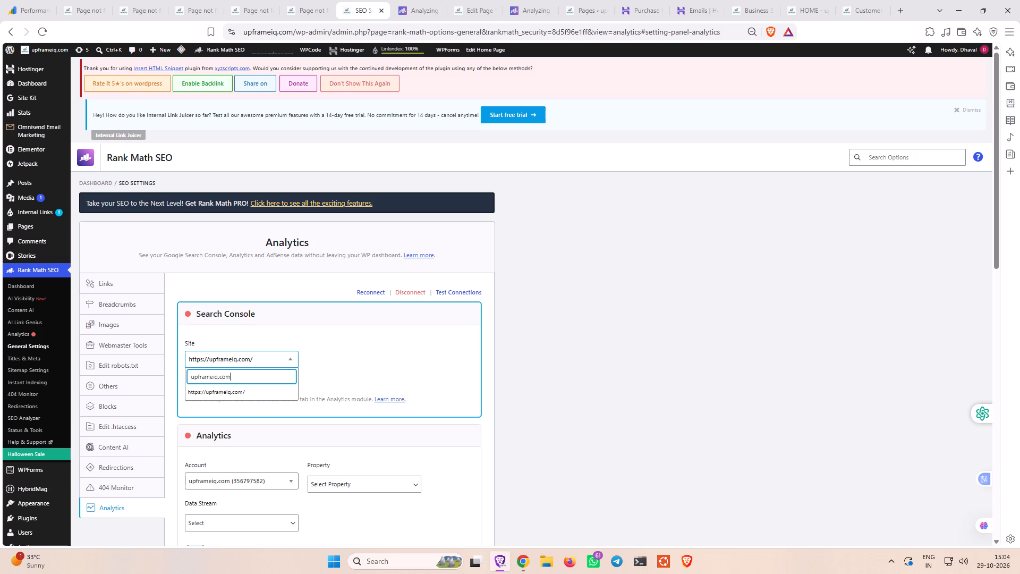
pyautogui.click(227, 392)
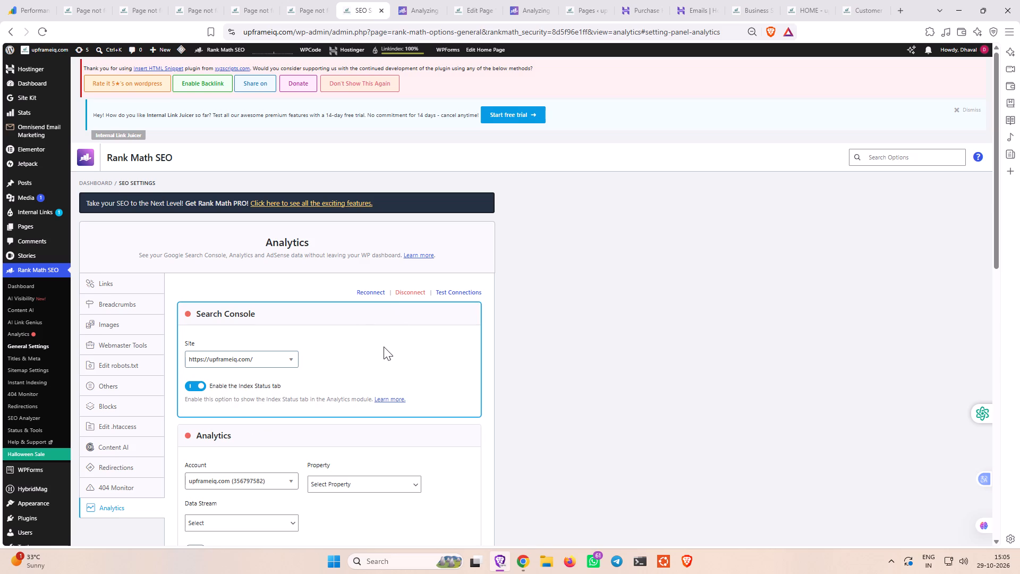
# Check the data stream choices for the upframeiq.com Analytics account and review the remaining Analytics settings.
pyautogui.scroll(-5, 381, 349)
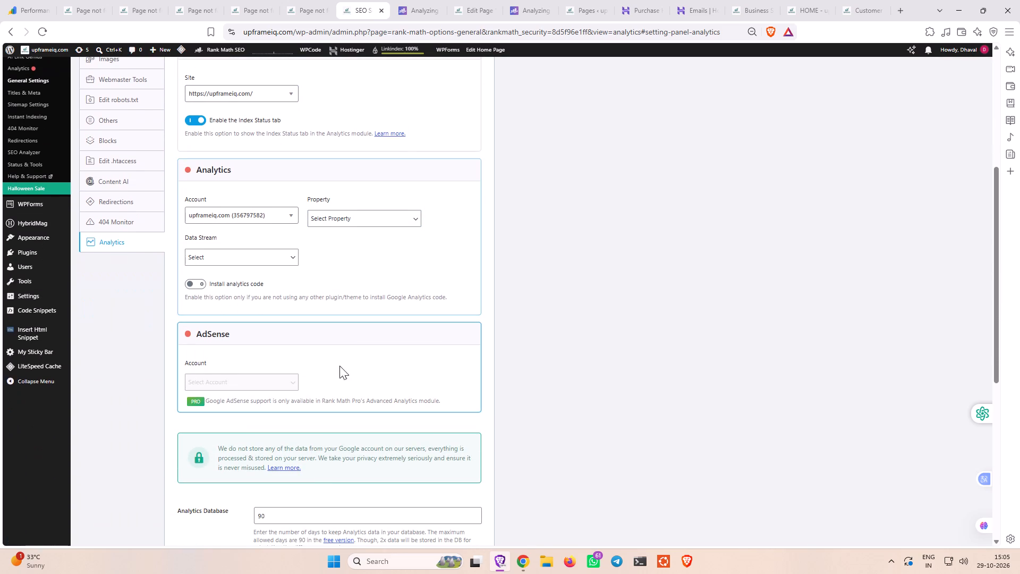
pyautogui.click(276, 259)
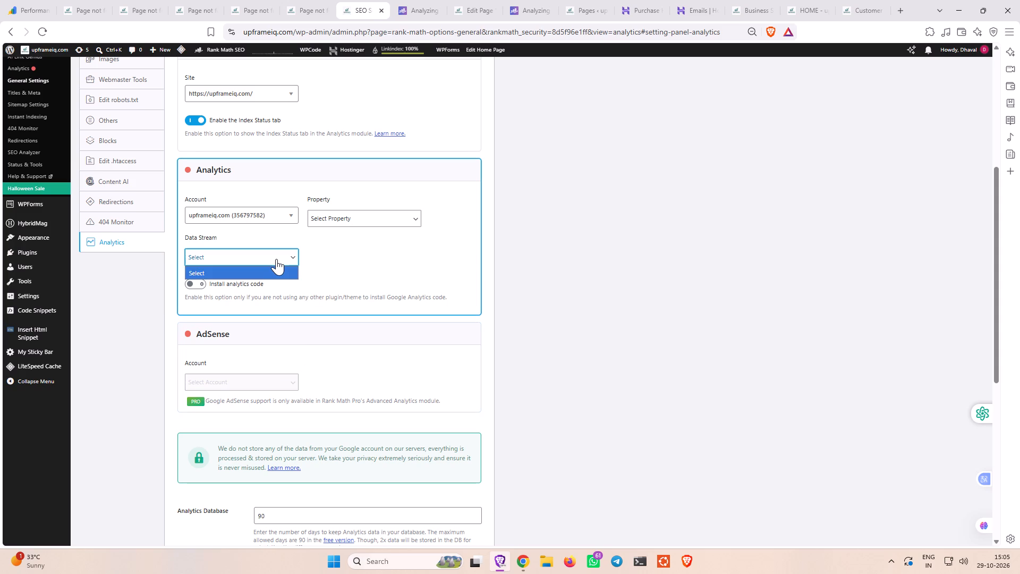
pyautogui.click(278, 258)
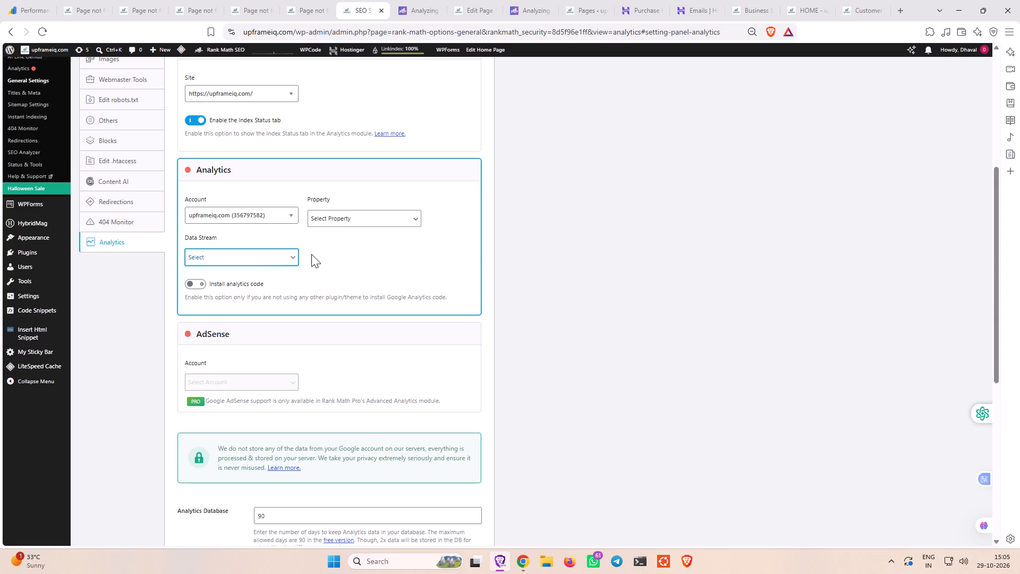
pyautogui.scroll(-1, 317, 258)
pyautogui.scroll(3, 319, 259)
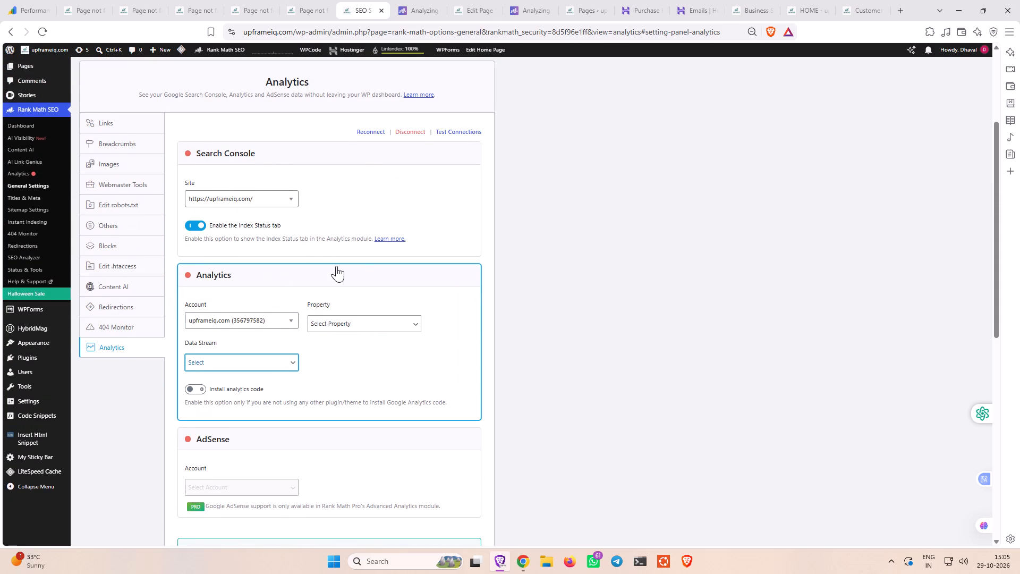
pyautogui.click(521, 256)
pyautogui.scroll(1, 426, 255)
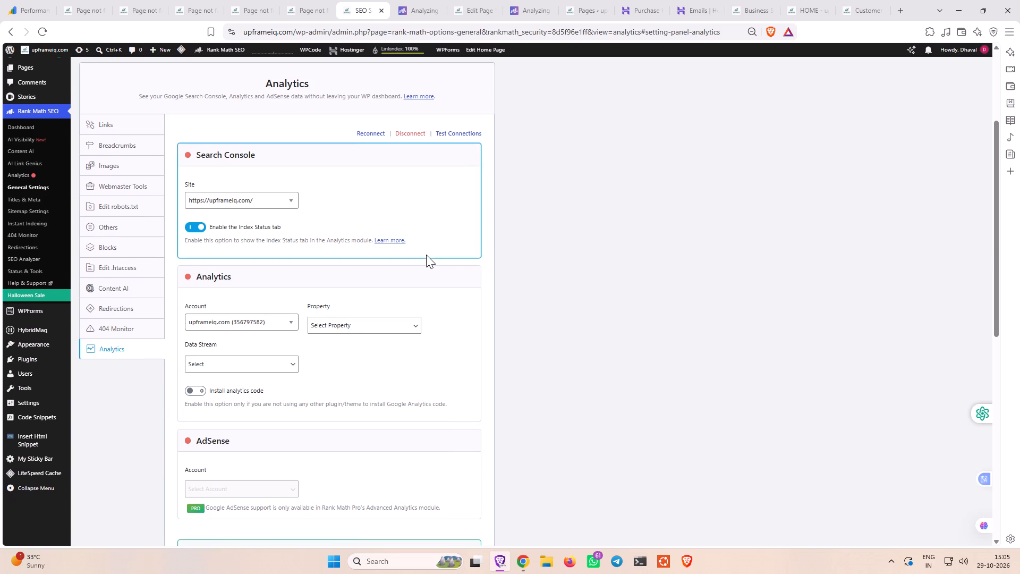
pyautogui.scroll(2, 426, 255)
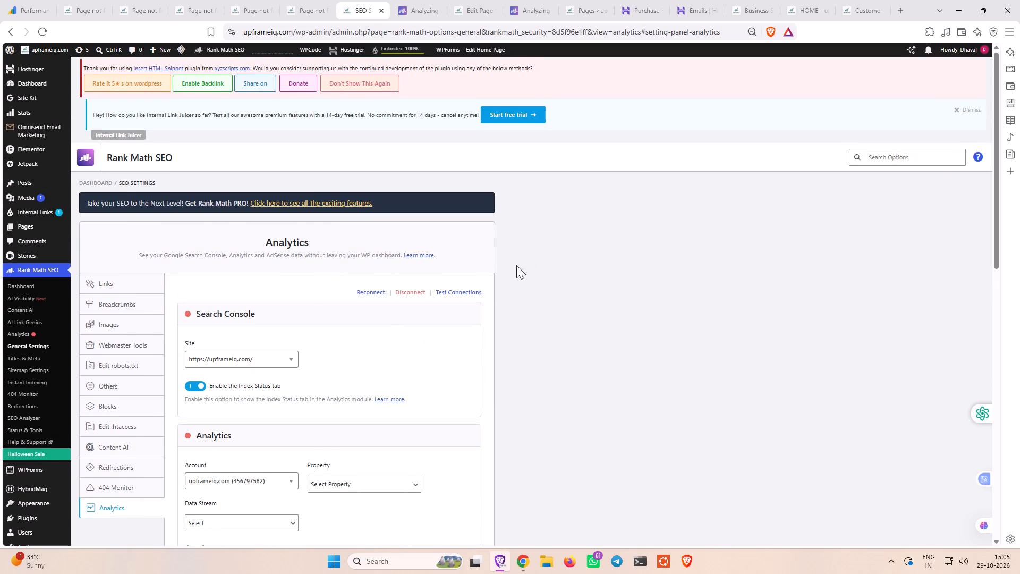
# Open Rank Math's Analytics dashboard, reload it, and review its optimization score, search traffic and keyword position reports.
pyautogui.click(24, 335)
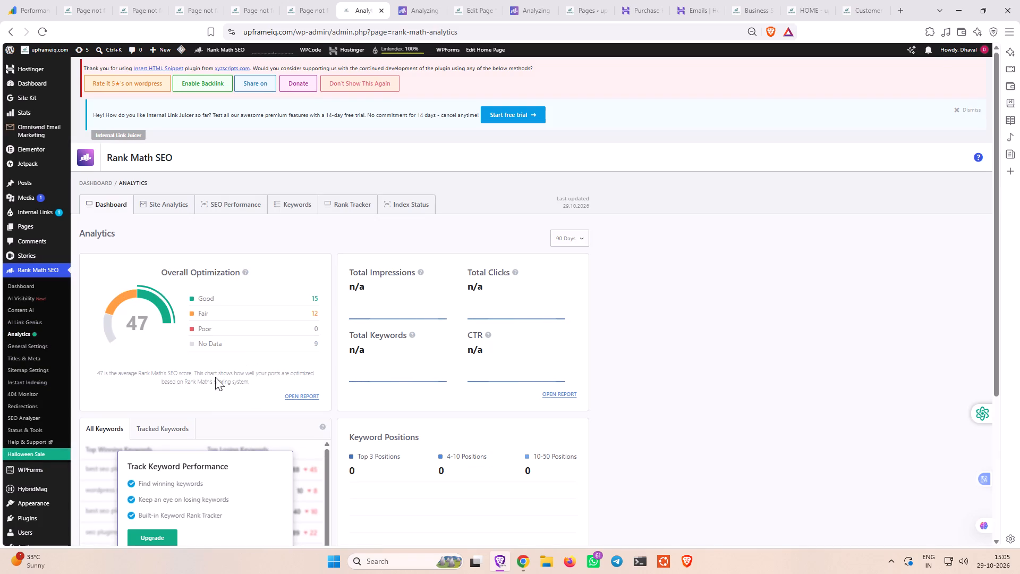
pyautogui.scroll(-2, 246, 375)
pyautogui.rightClick(413, 271)
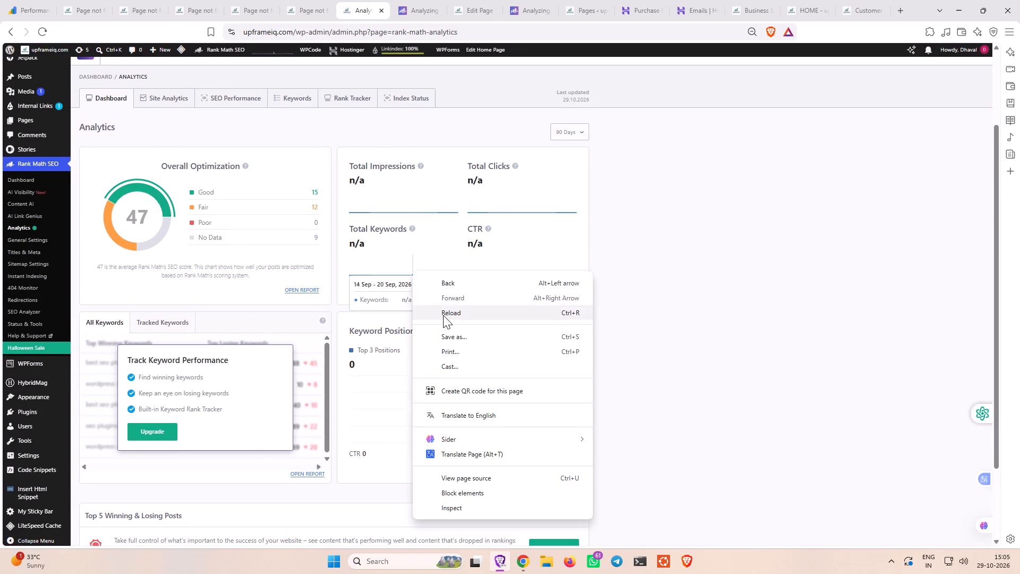
pyautogui.click(443, 315)
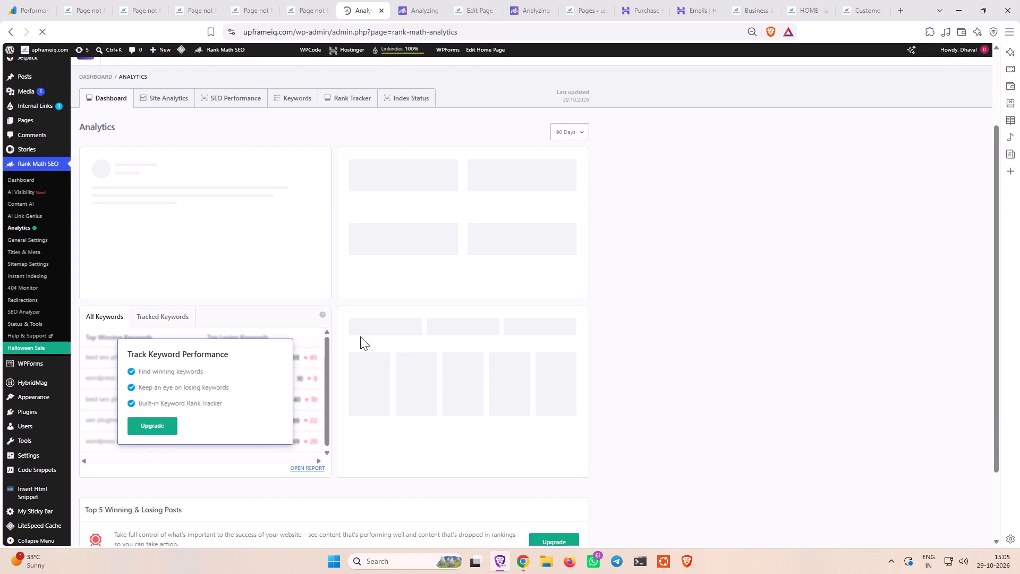
pyautogui.scroll(-4, 360, 353)
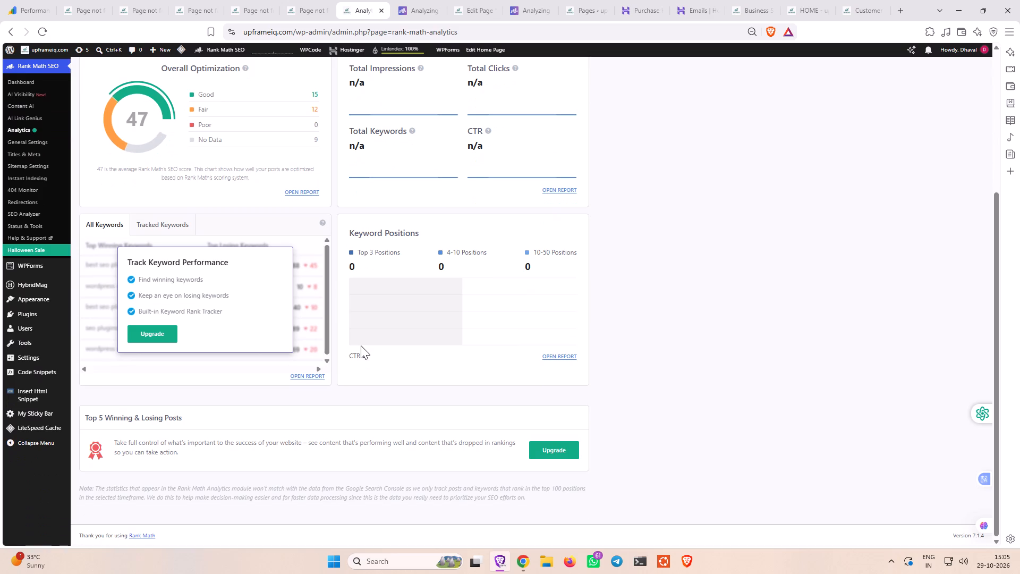
pyautogui.scroll(3, 317, 358)
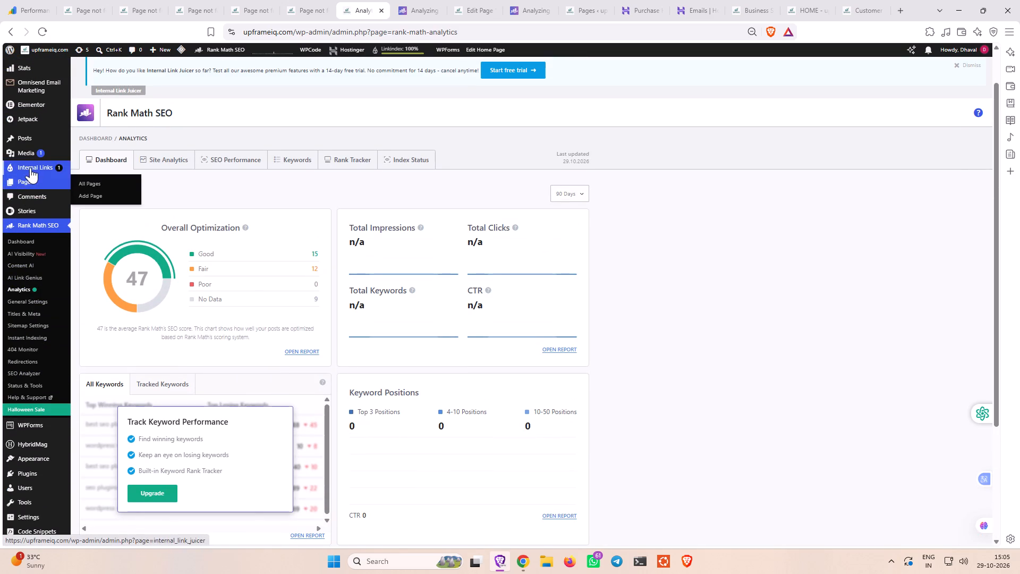
pyautogui.scroll(3, 30, 184)
pyautogui.scroll(4, 264, 380)
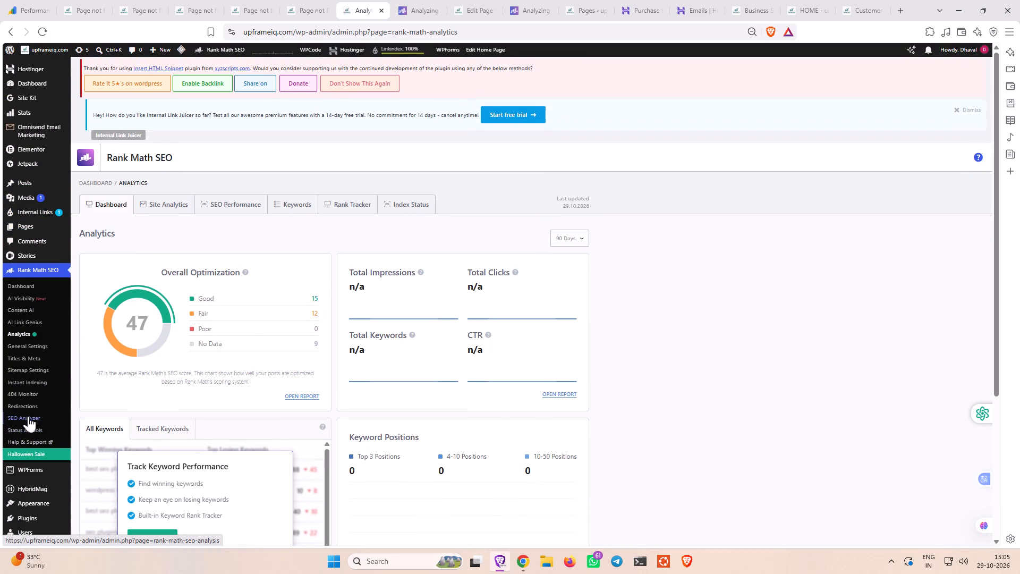
# Look over Rank Math's Redirections list with the recently added 410 entries.
pyautogui.click(27, 409)
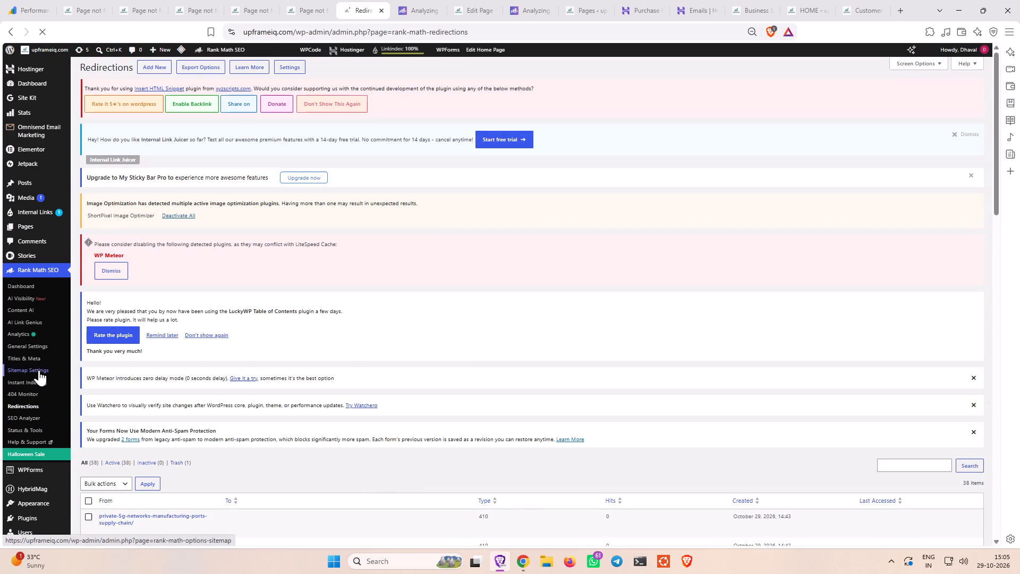
pyautogui.scroll(-5, 135, 402)
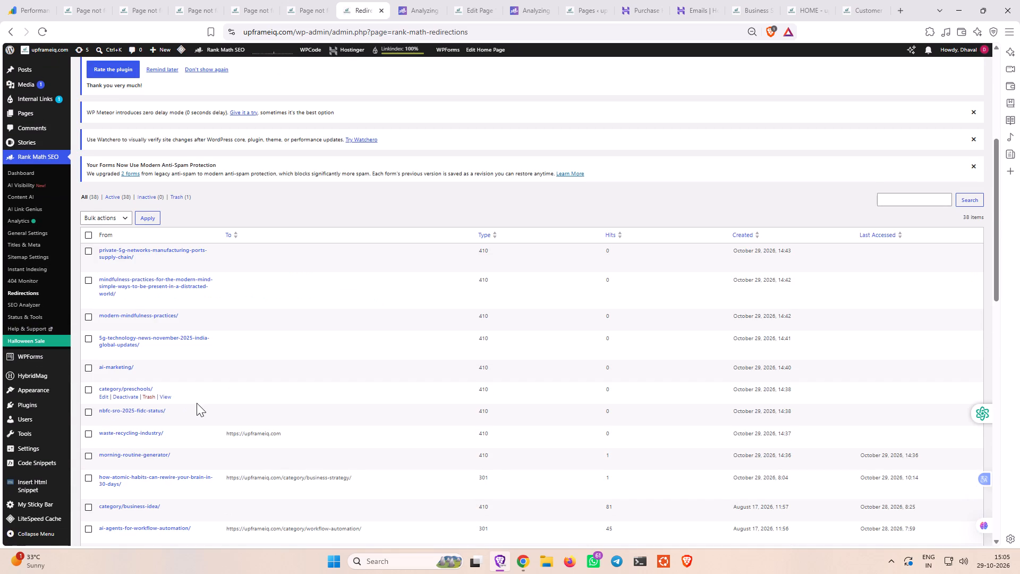
pyautogui.scroll(8, 197, 403)
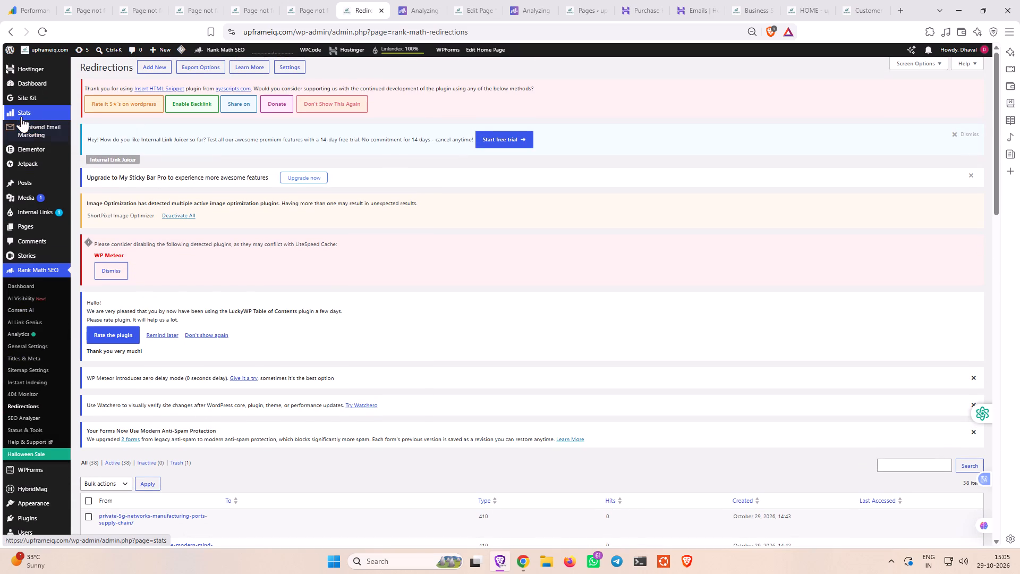
# Open the site's Jetpack Stats, show hourly views as a bar chart, and view the traffic for October 28, 2026.
pyautogui.click(21, 116)
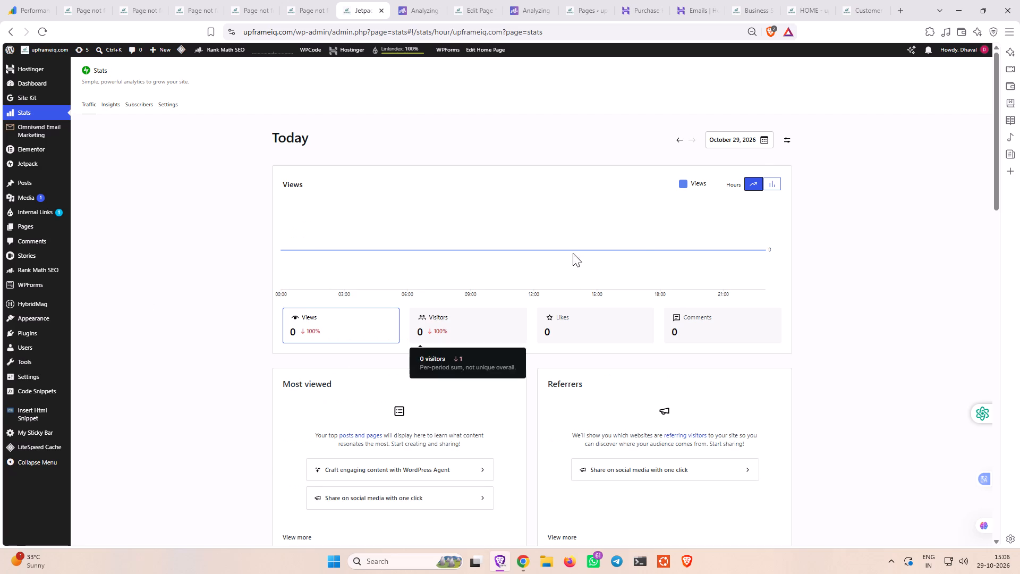
pyautogui.click(768, 187)
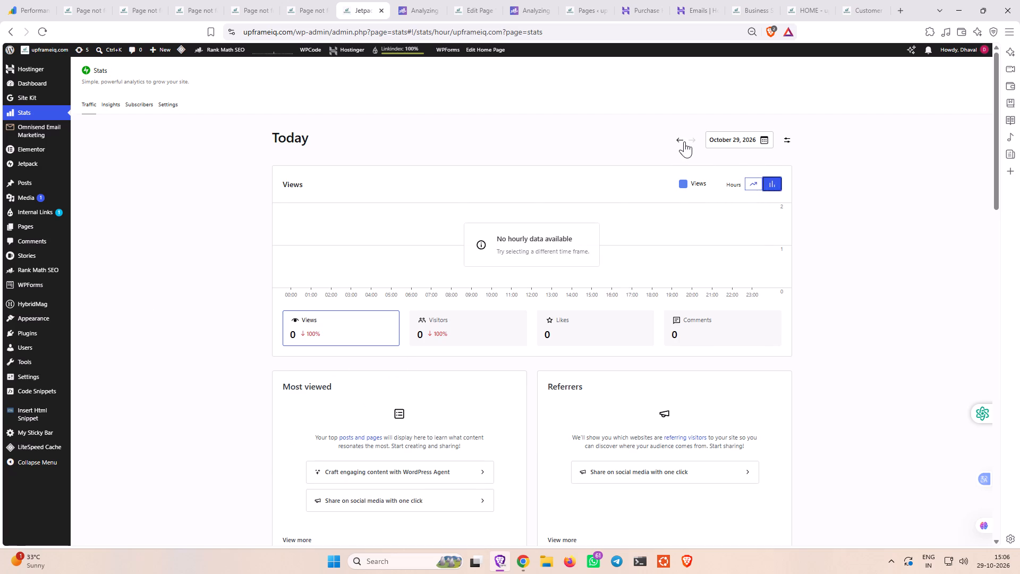
pyautogui.click(682, 138)
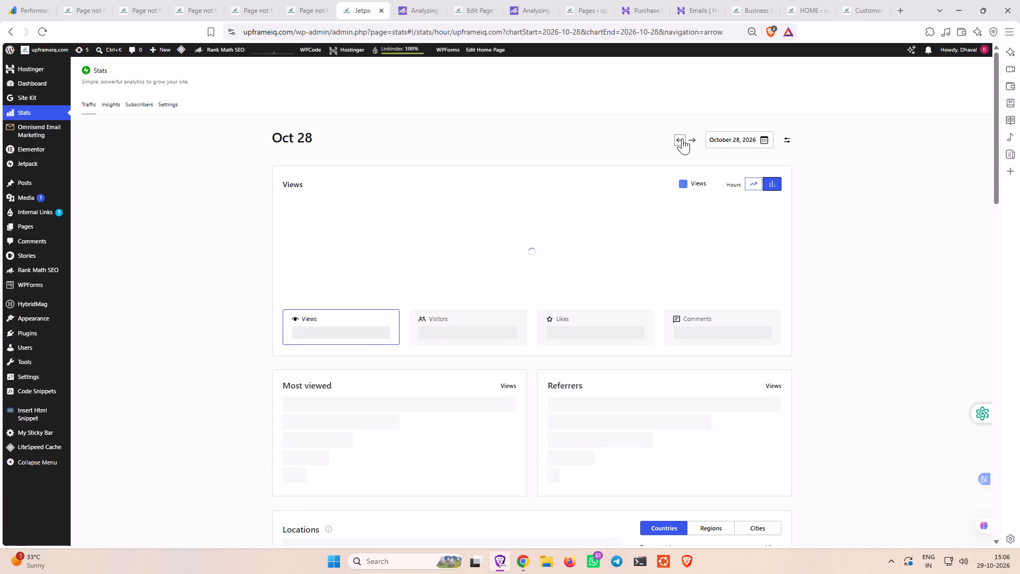
pyautogui.scroll(-1, 597, 225)
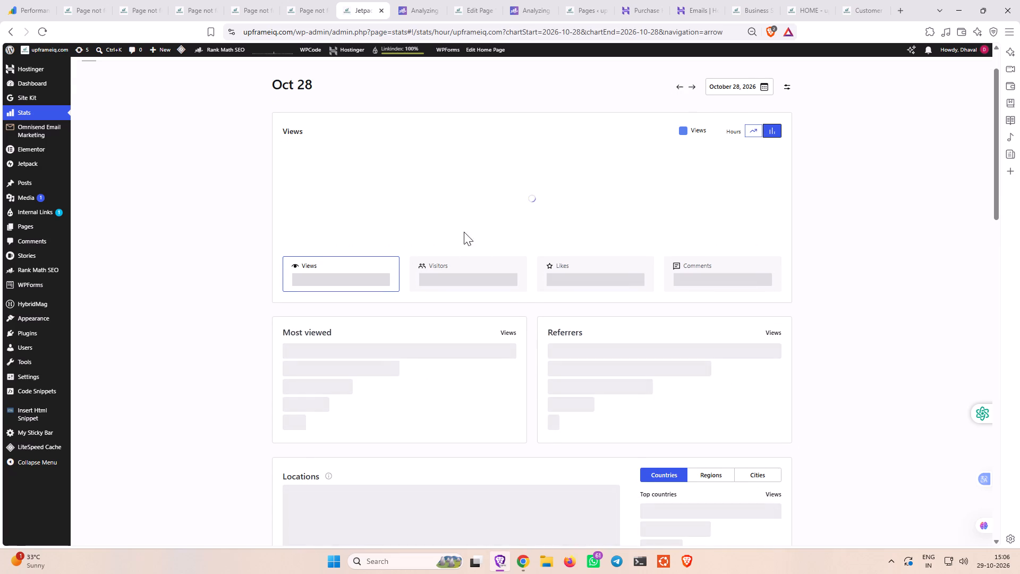
# Close the leftover browser tabs, keeping only search performance, Jetpack Stats, the Business Strategy archive and HOME open.
pyautogui.click(880, 11)
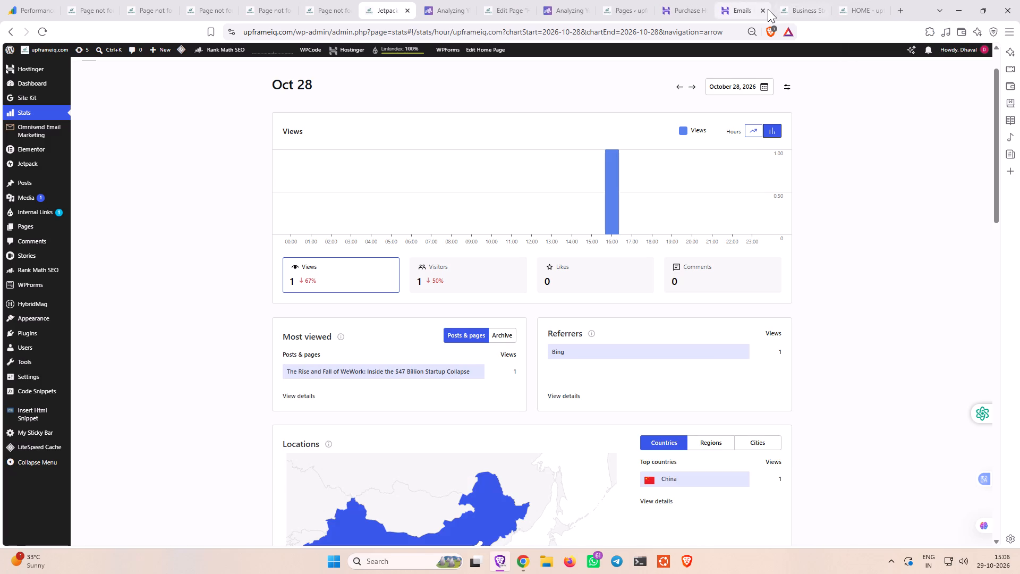
pyautogui.click(763, 10)
pyautogui.click(702, 12)
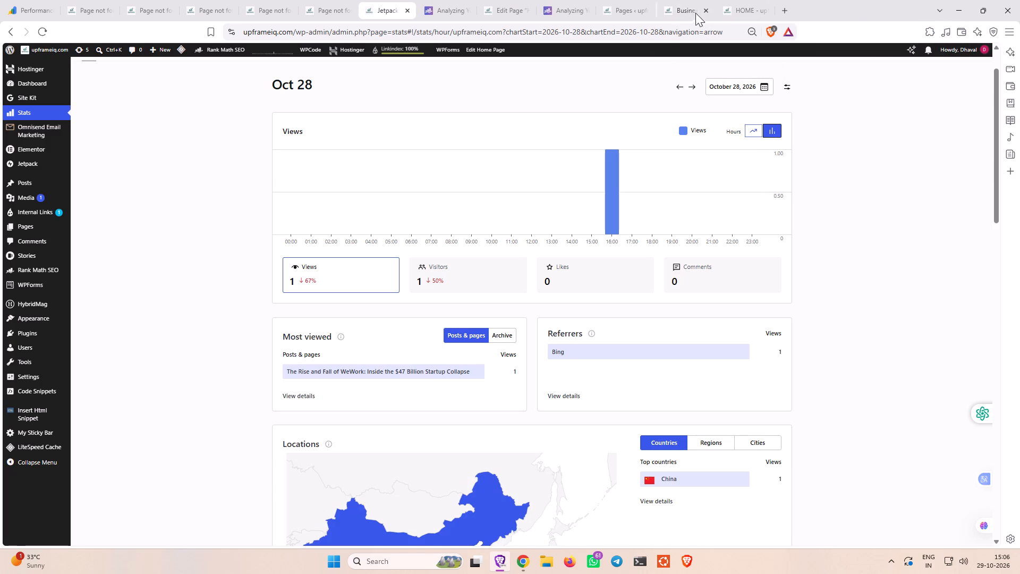
pyautogui.click(642, 9)
pyautogui.click(582, 9)
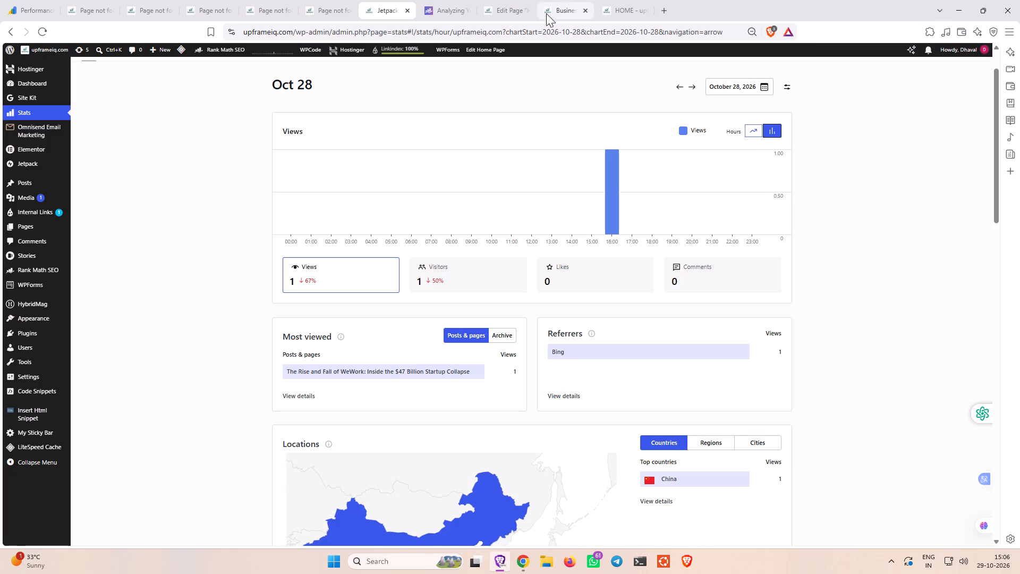
pyautogui.click(529, 10)
pyautogui.click(464, 12)
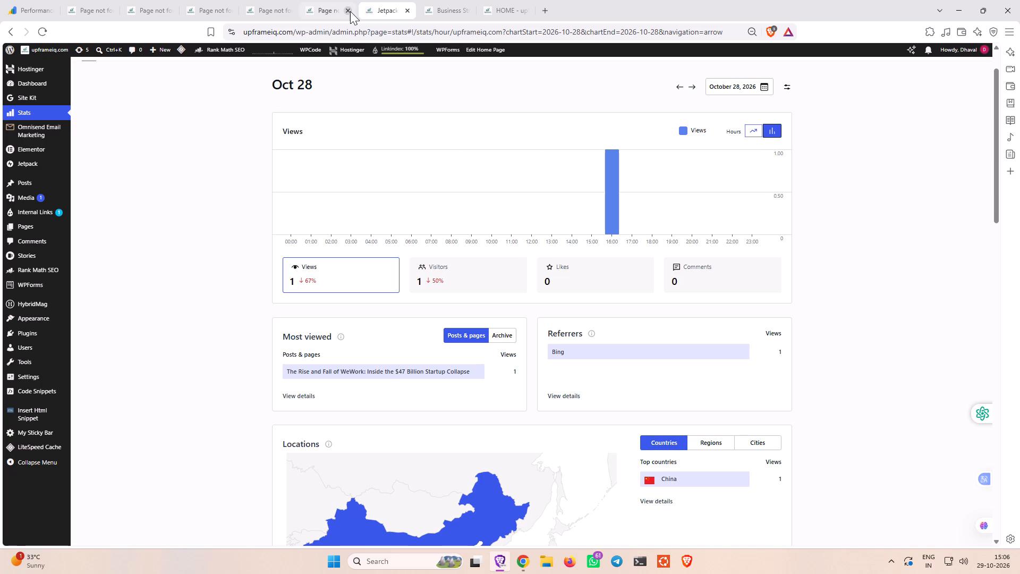
pyautogui.click(350, 11)
pyautogui.click(291, 11)
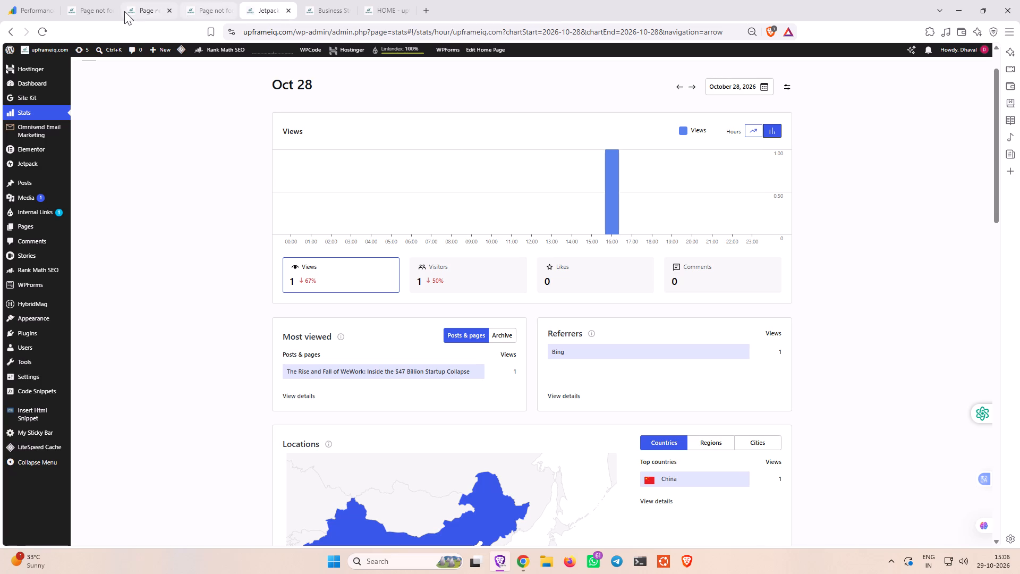
pyautogui.click(114, 12)
pyautogui.click(112, 11)
pyautogui.click(112, 11)
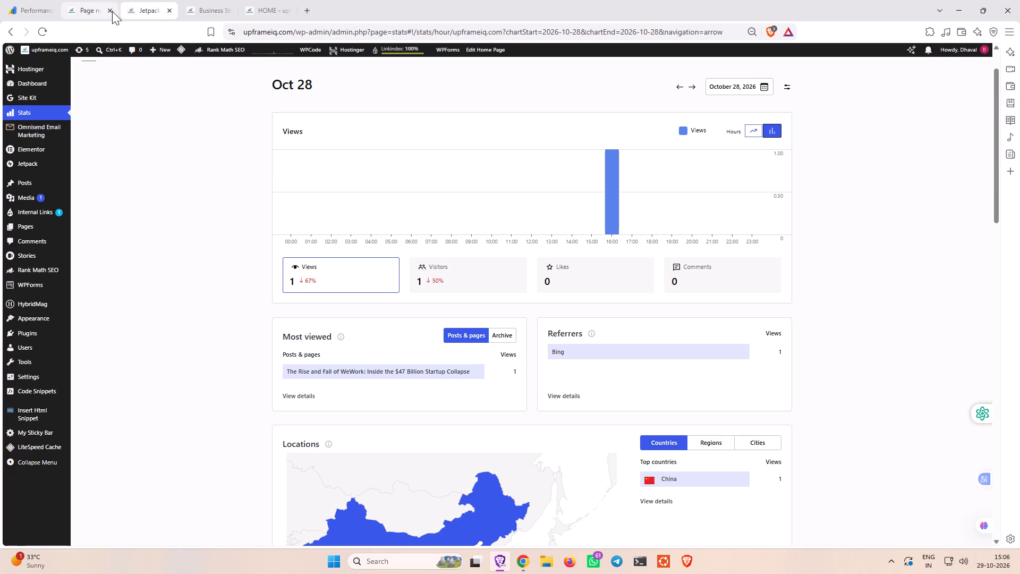
# Review Jetpack Stats day by day from October 28 back to October 23, checking views, visitors, most viewed pages and referrers.
pyautogui.scroll(-5, 429, 361)
pyautogui.scroll(6, 429, 361)
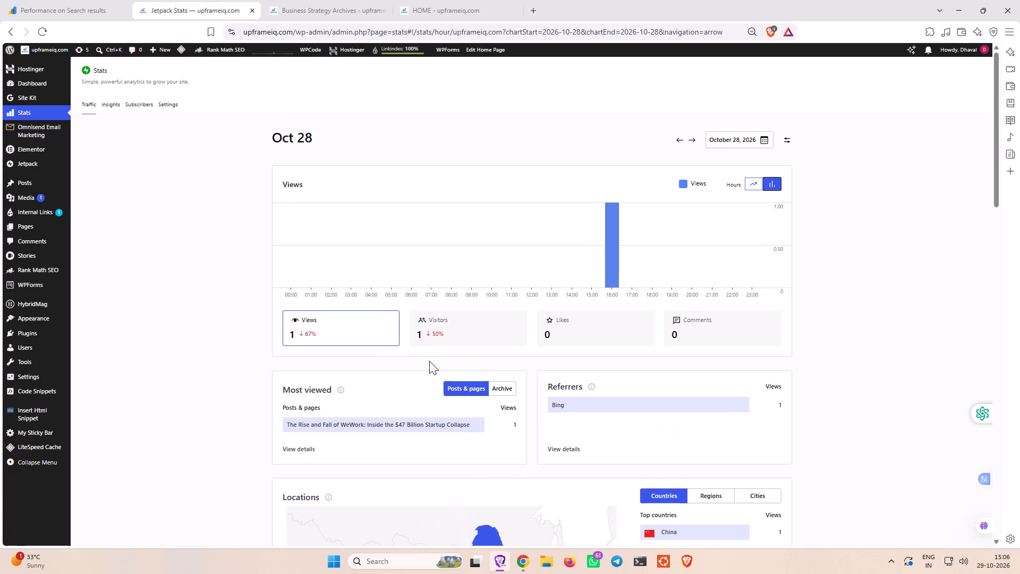
pyautogui.scroll(1, 429, 361)
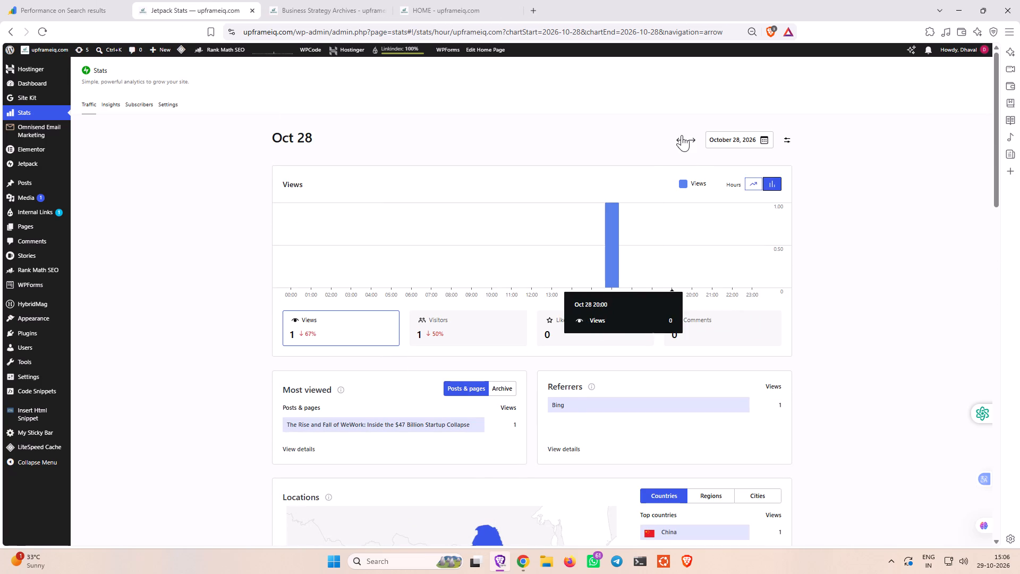
pyautogui.click(682, 138)
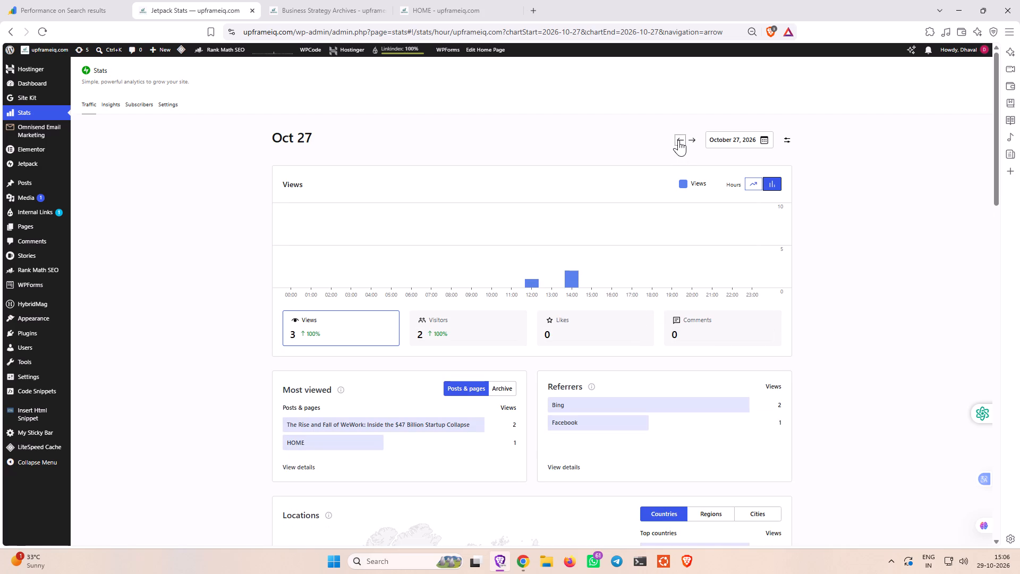
pyautogui.click(678, 140)
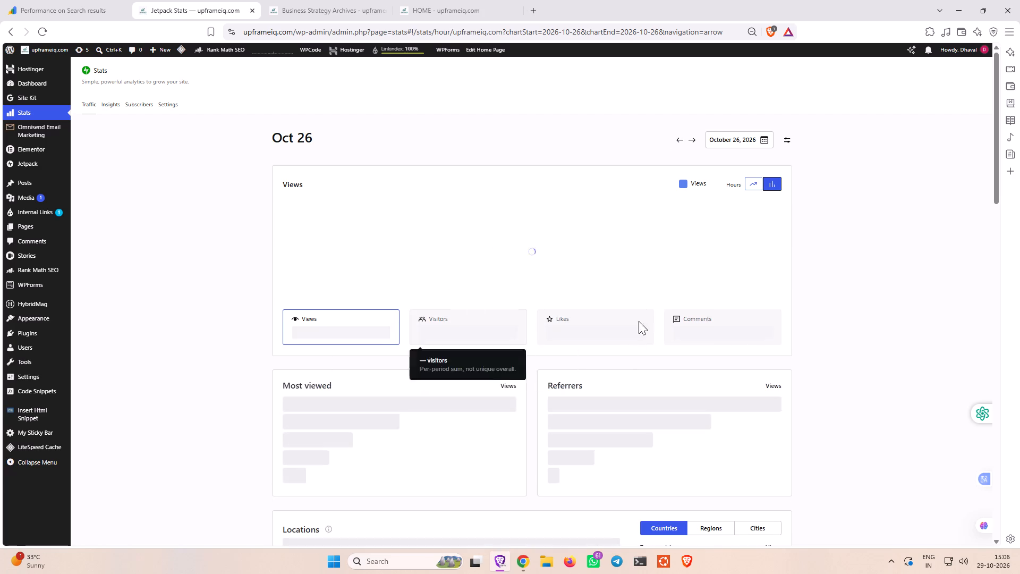
pyautogui.scroll(-2, 536, 395)
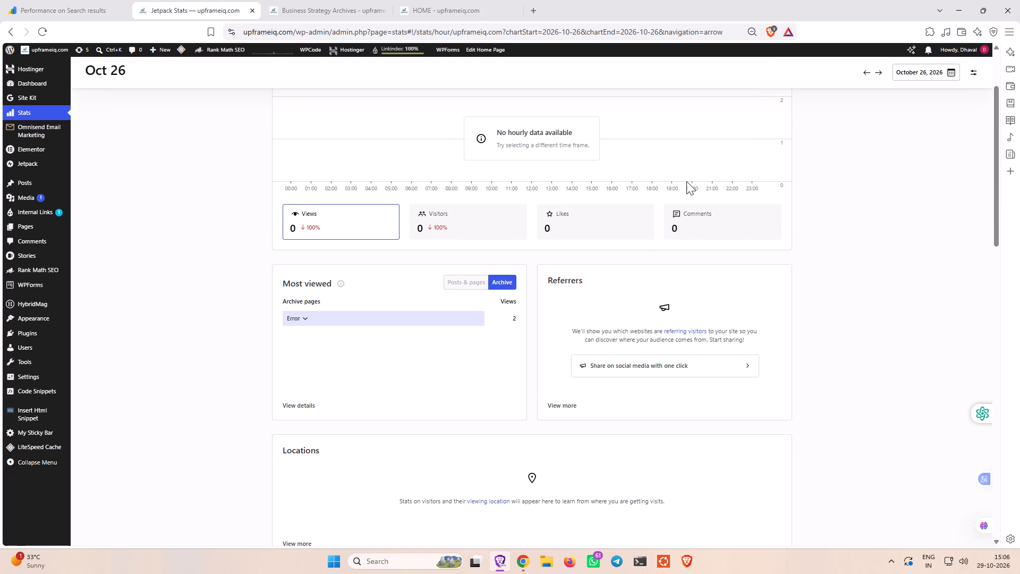
pyautogui.scroll(4, 572, 272)
pyautogui.click(681, 141)
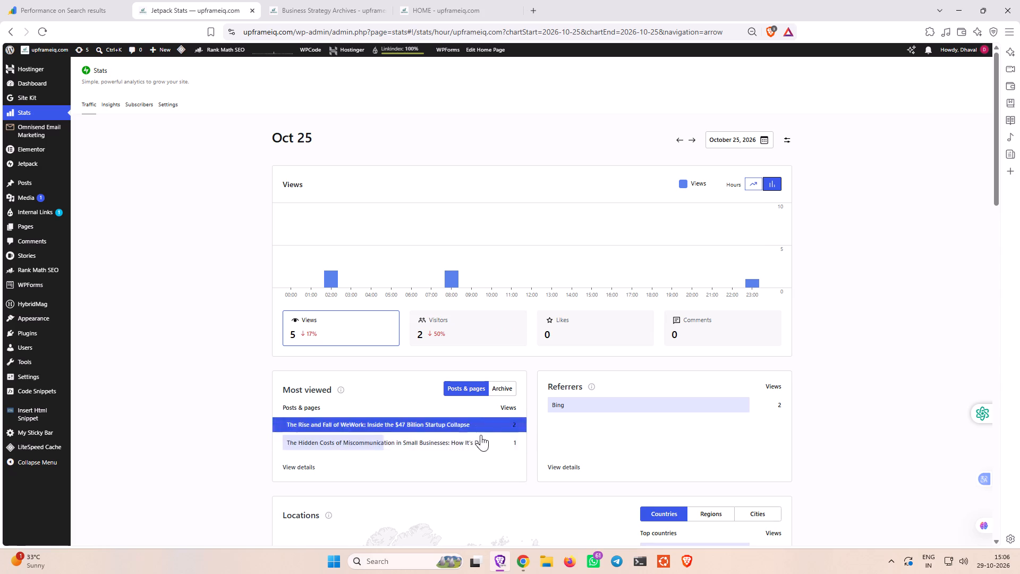
pyautogui.click(678, 140)
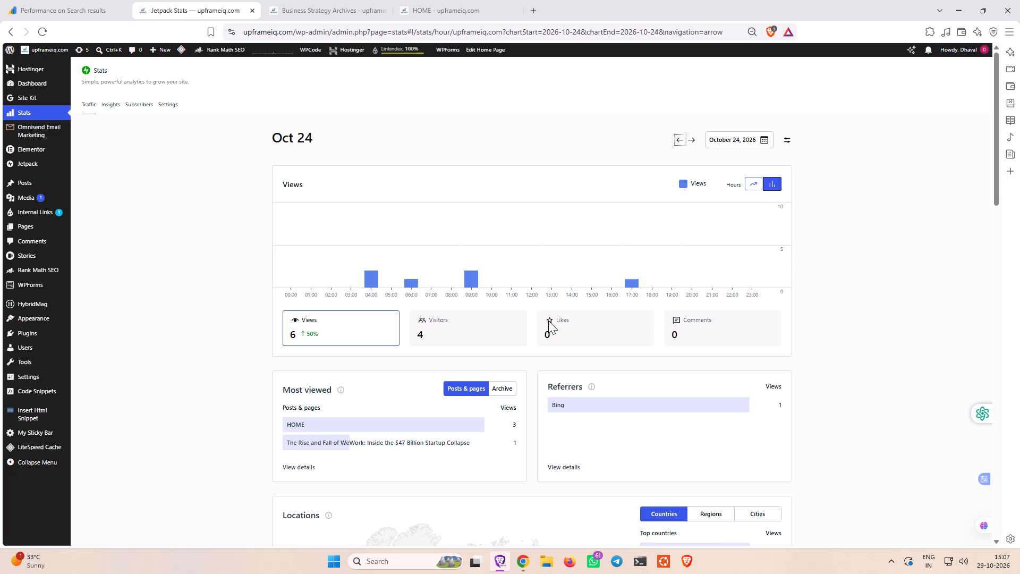
pyautogui.click(682, 139)
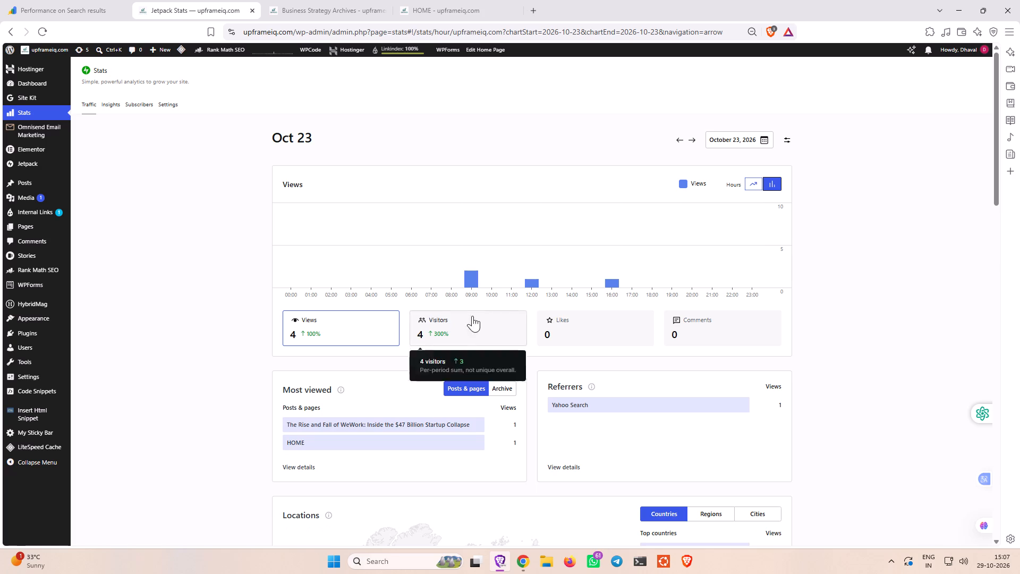
# Check the visitor locations, UTM and clicks sections of Jetpack Stats for October 23.
pyautogui.scroll(-6, 463, 445)
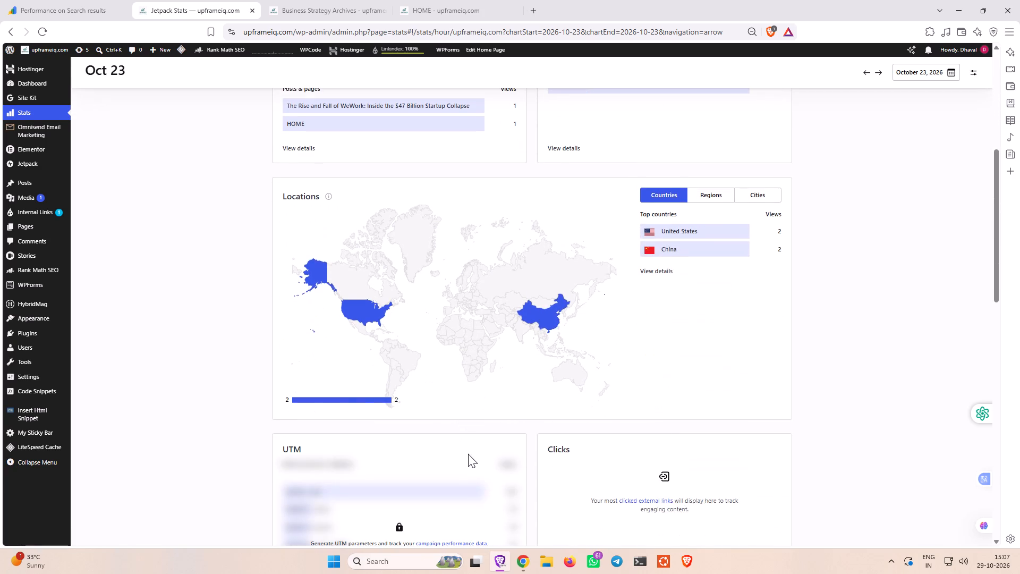
pyautogui.scroll(-8, 403, 494)
pyautogui.scroll(5, 415, 501)
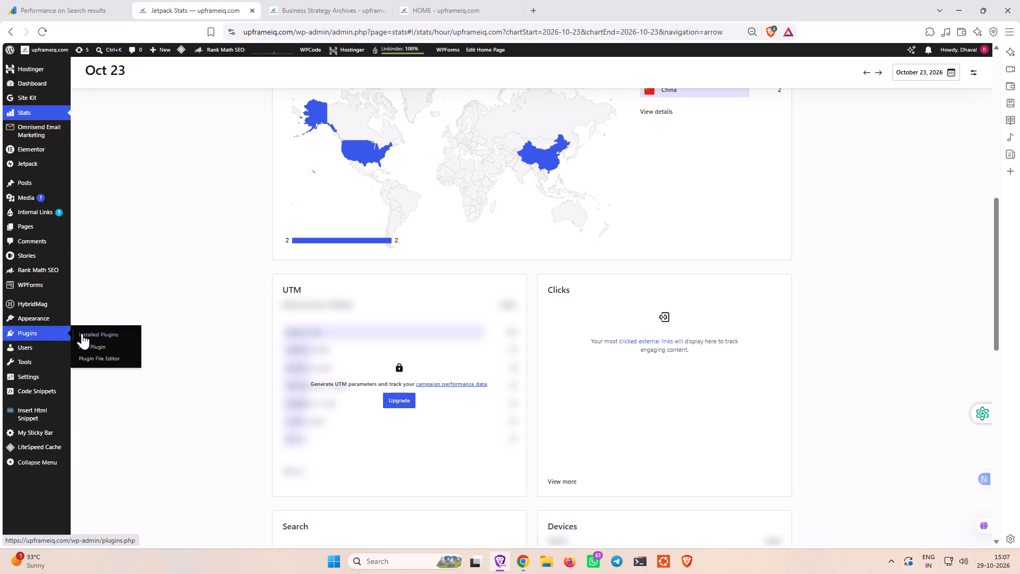
# Open the site's installed plugins list and look through all the plugins and the notices above them.
pyautogui.click(39, 328)
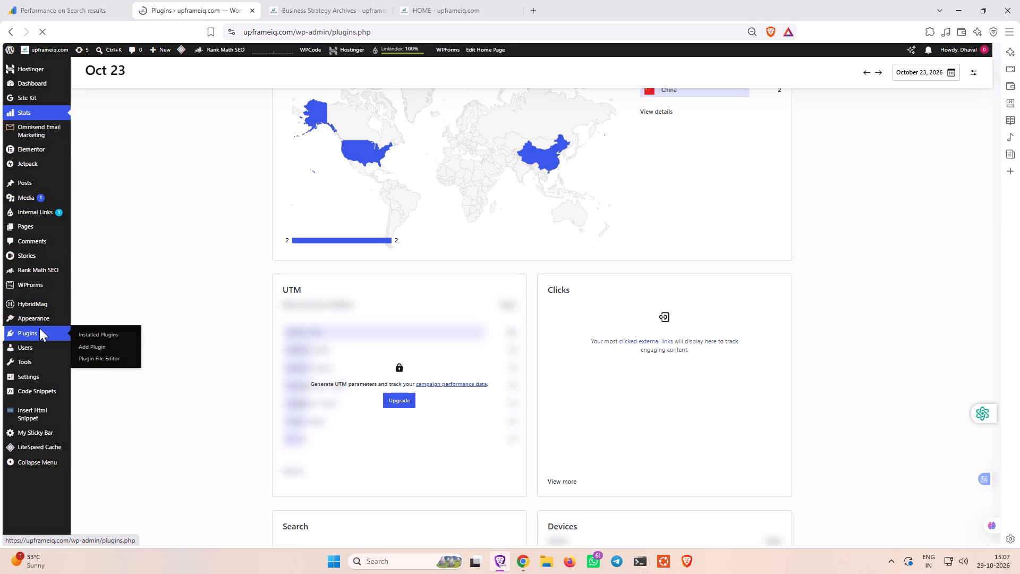
pyautogui.scroll(-5, 100, 400)
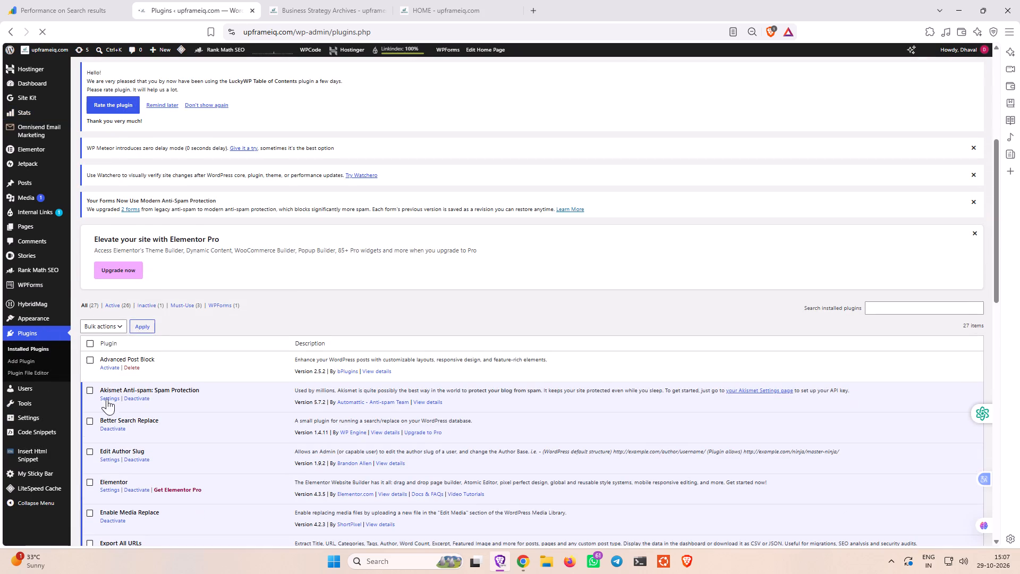
pyautogui.scroll(-2, 159, 278)
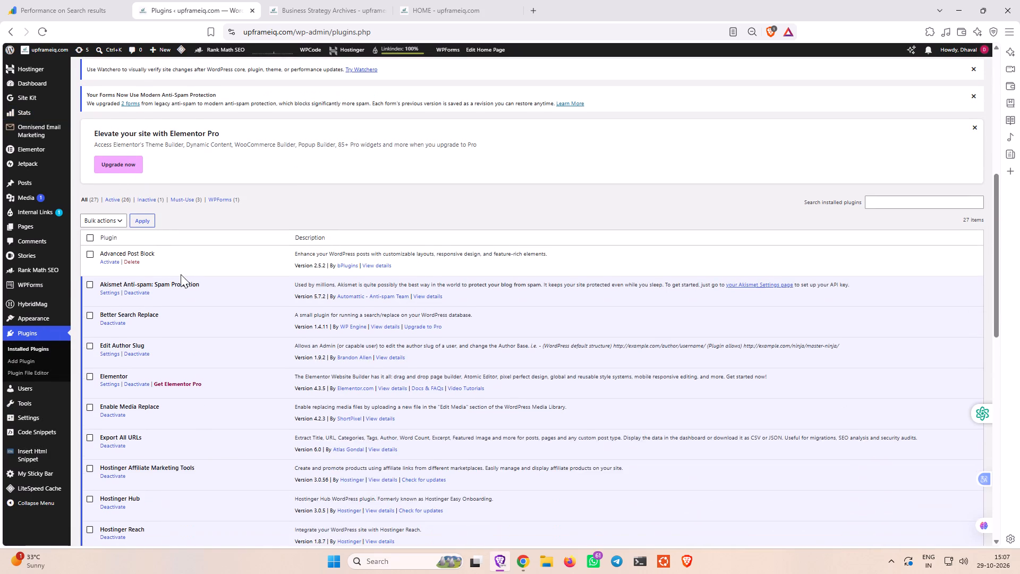
pyautogui.scroll(-6, 181, 275)
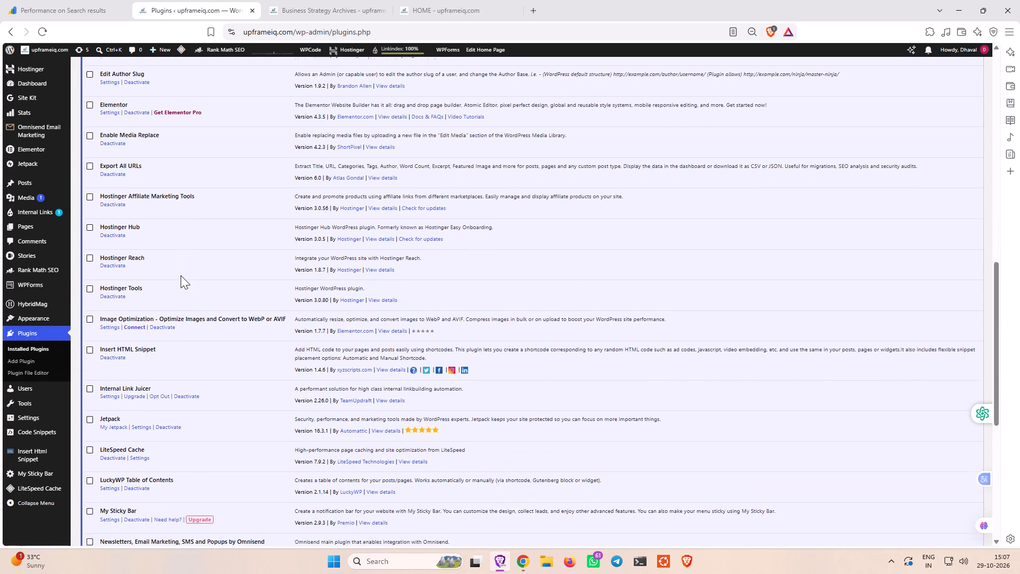
pyautogui.scroll(-3, 181, 275)
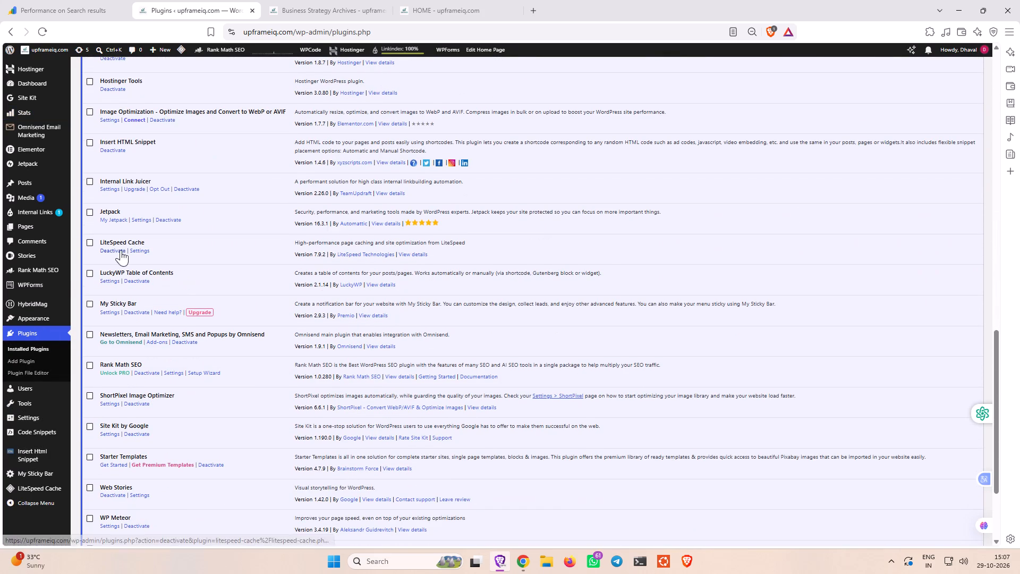
pyautogui.scroll(-2, 116, 376)
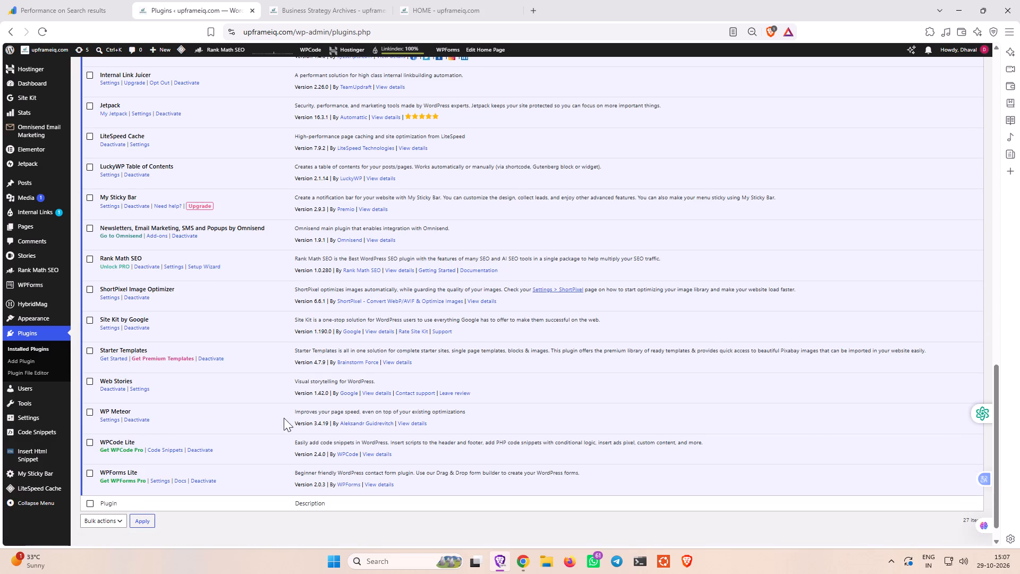
pyautogui.scroll(-1, 127, 416)
pyautogui.scroll(1, 127, 416)
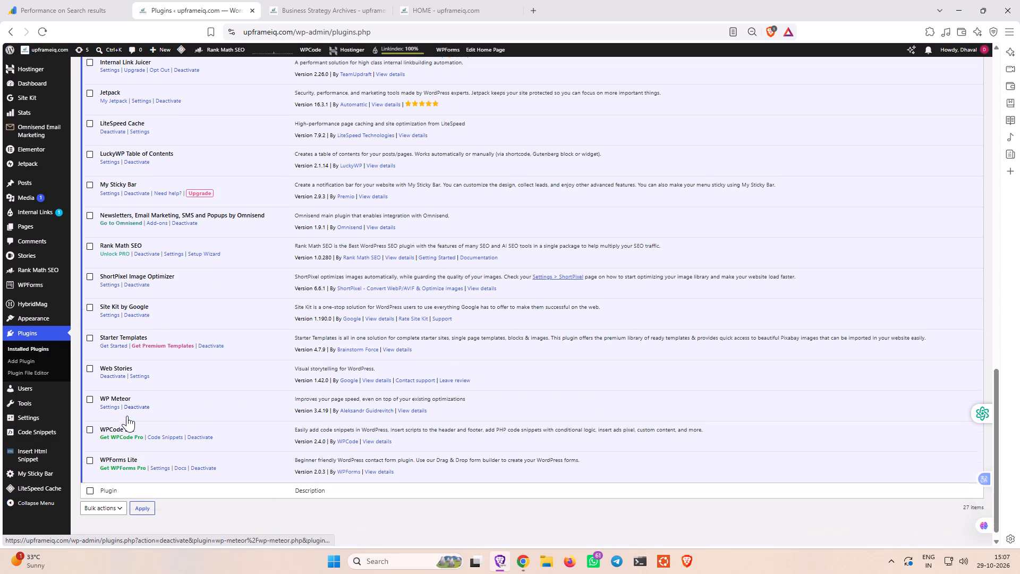
pyautogui.scroll(12, 127, 416)
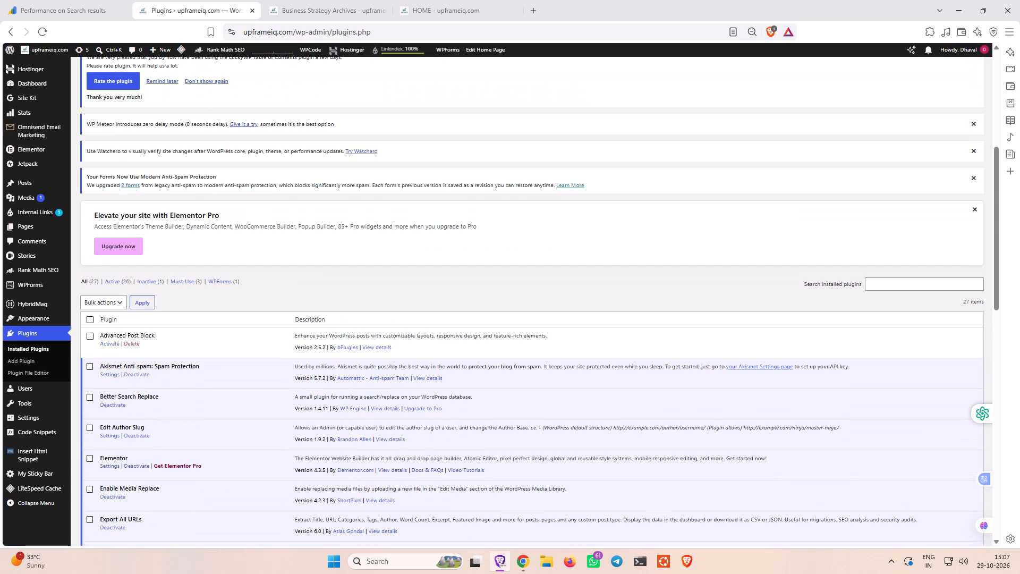
pyautogui.scroll(2, 141, 400)
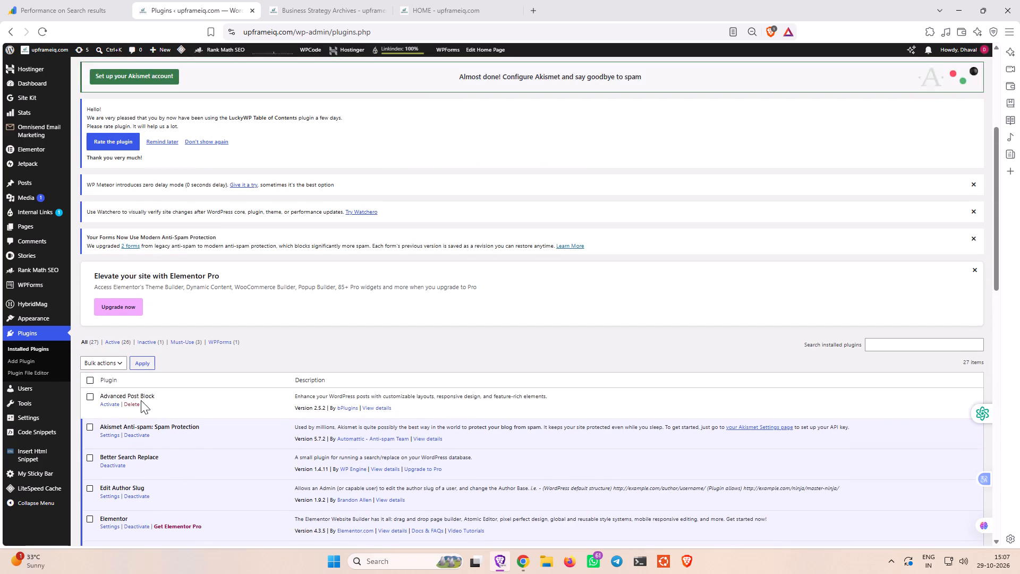
pyautogui.scroll(6, 141, 400)
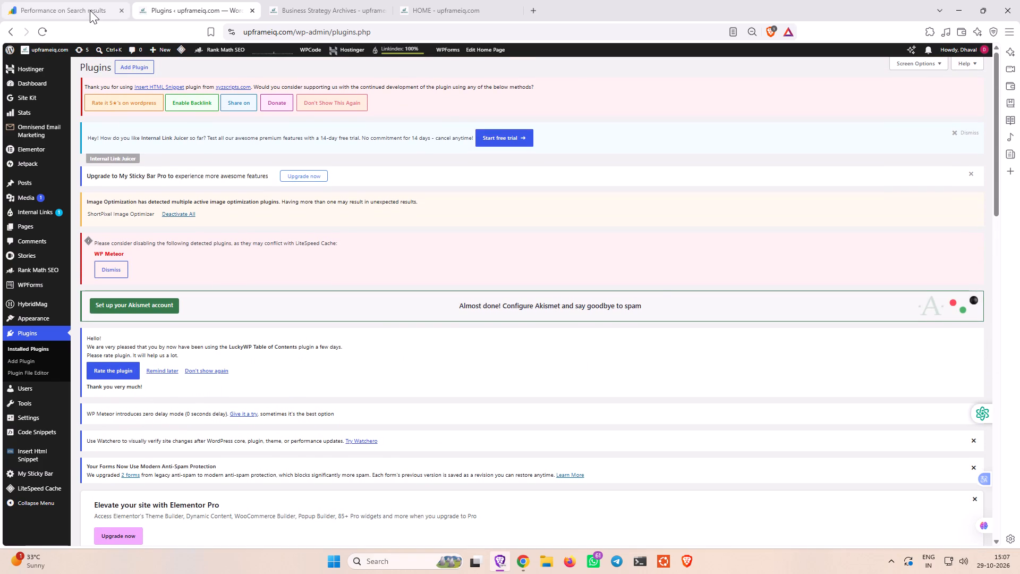
pyautogui.click(90, 10)
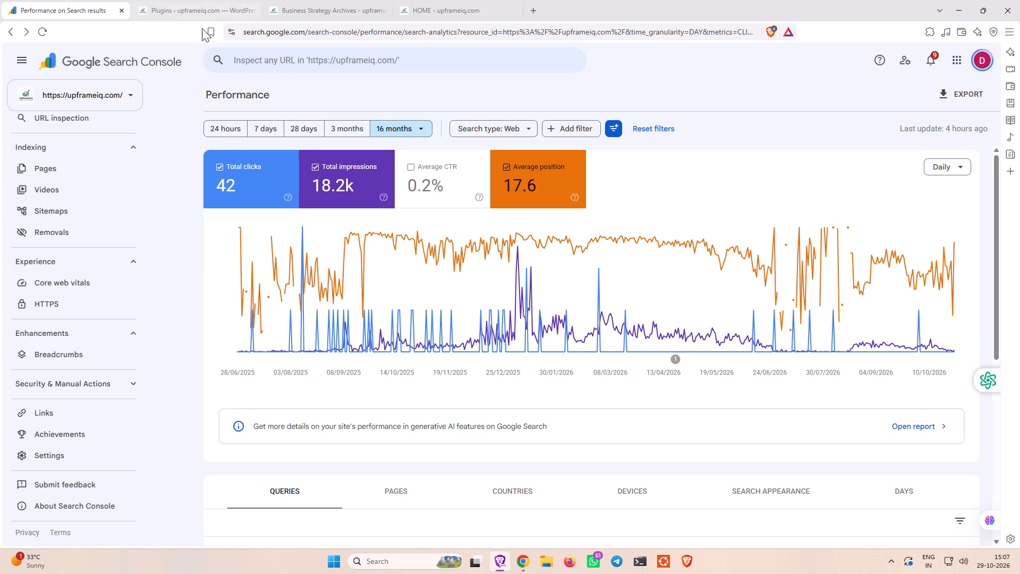
pyautogui.click(537, 9)
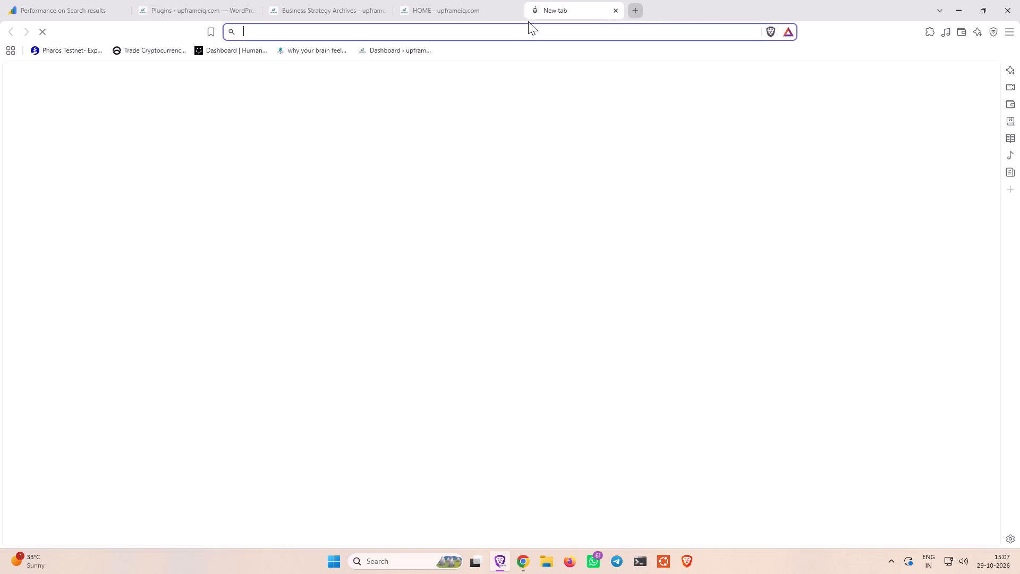
pyautogui.click(564, 105)
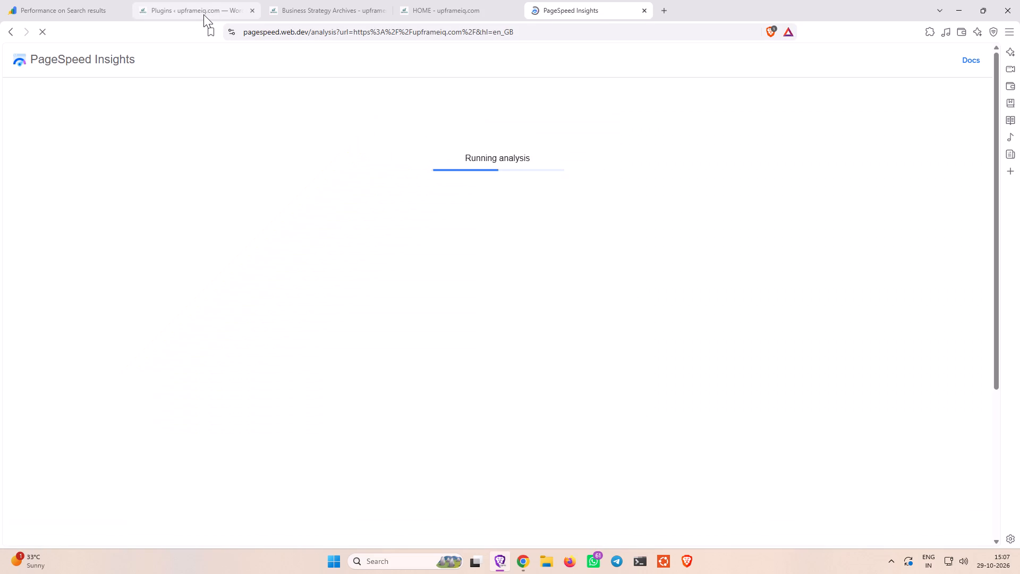
# Open the upframeiq.com home page in a new tab from the Business Strategy archive and copy its address.
pyautogui.click(203, 14)
pyautogui.scroll(2, 155, 115)
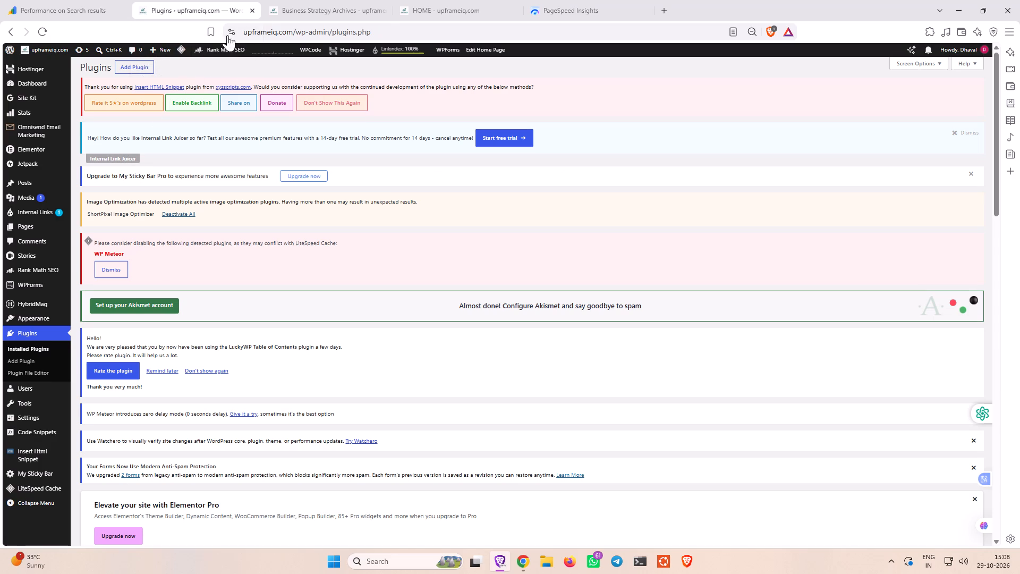
pyautogui.click(305, 18)
pyautogui.rightClick(272, 74)
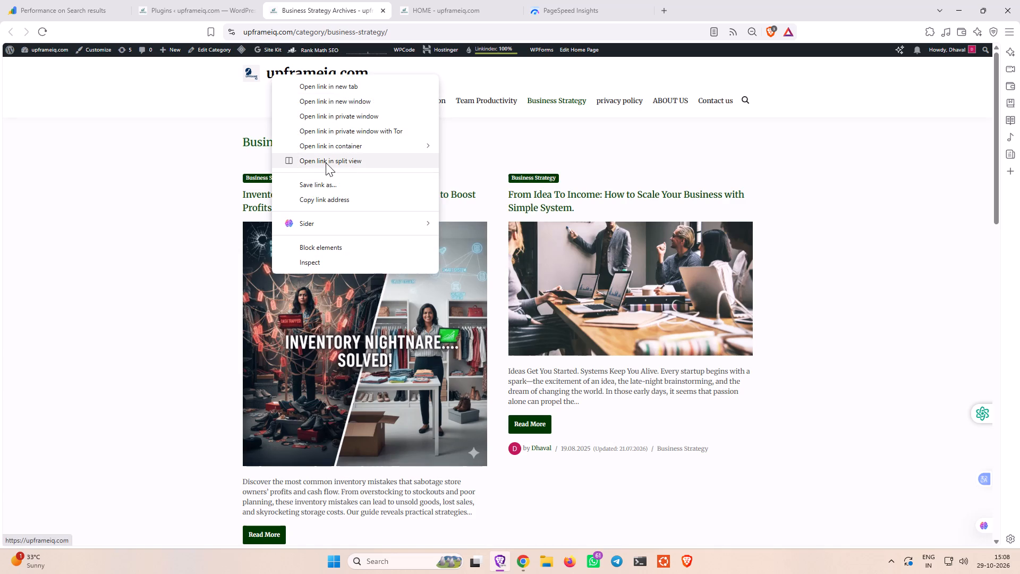
pyautogui.click(339, 88)
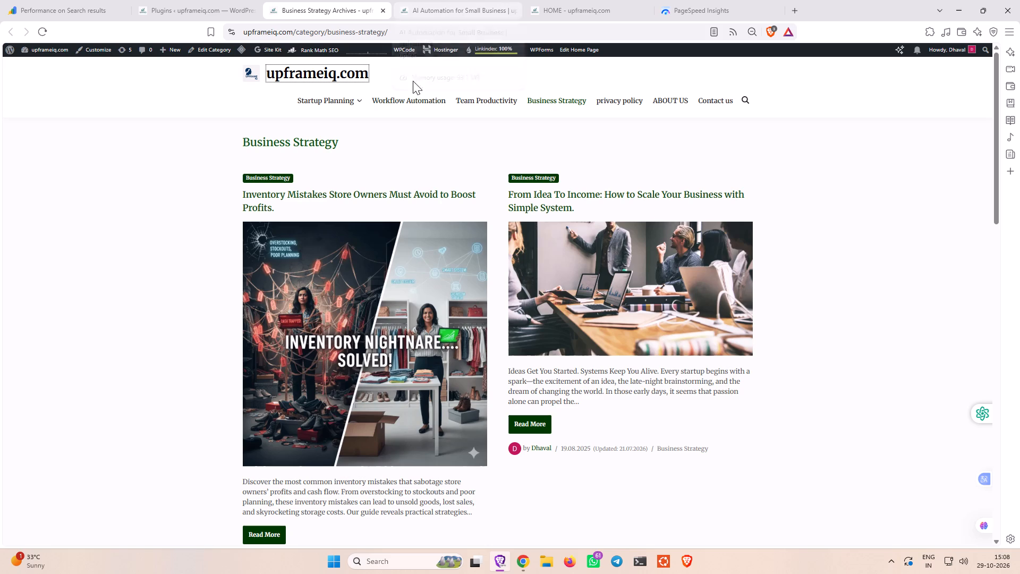
pyautogui.click(435, 7)
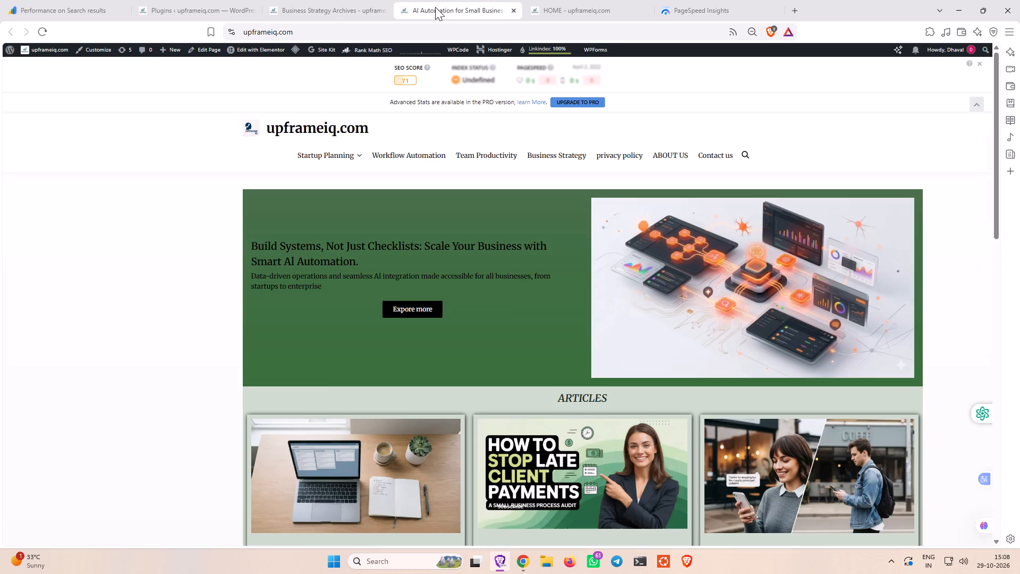
pyautogui.moveTo(319, 32); pyautogui.dragTo(245, 34)
pyautogui.rightClick(245, 34)
pyautogui.click(284, 112)
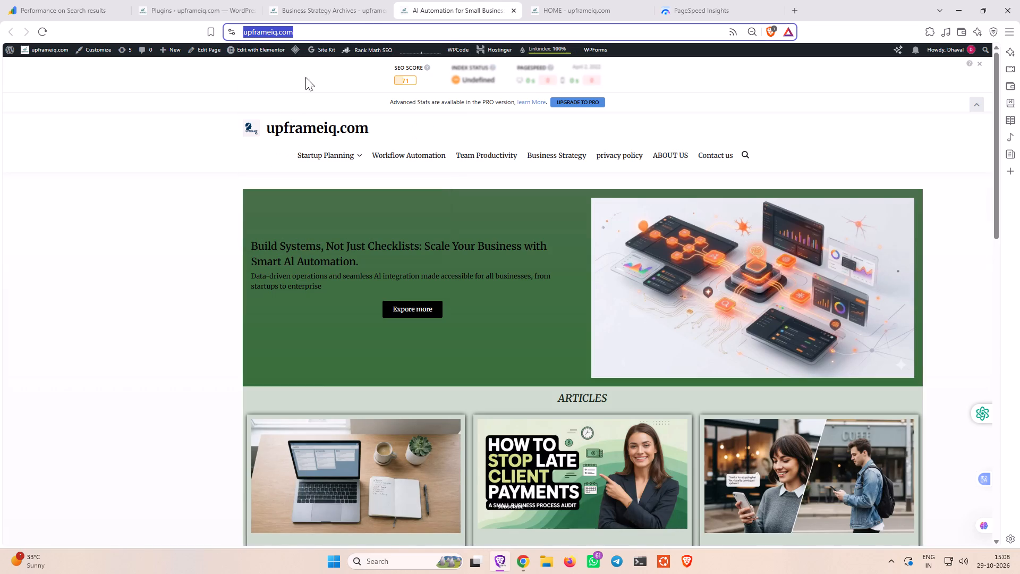
pyautogui.click(550, 13)
pyautogui.click(679, 12)
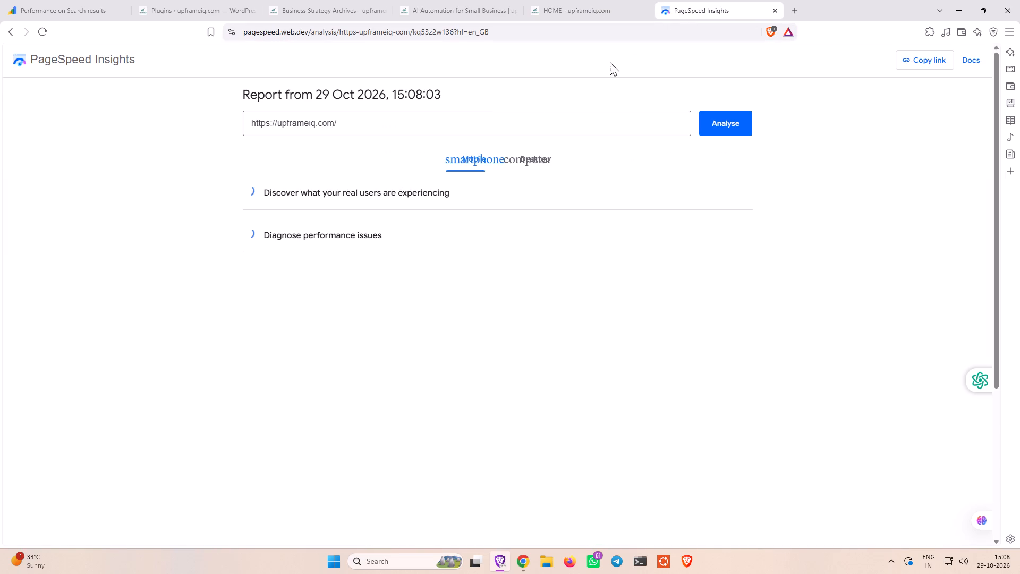
pyautogui.click(732, 124)
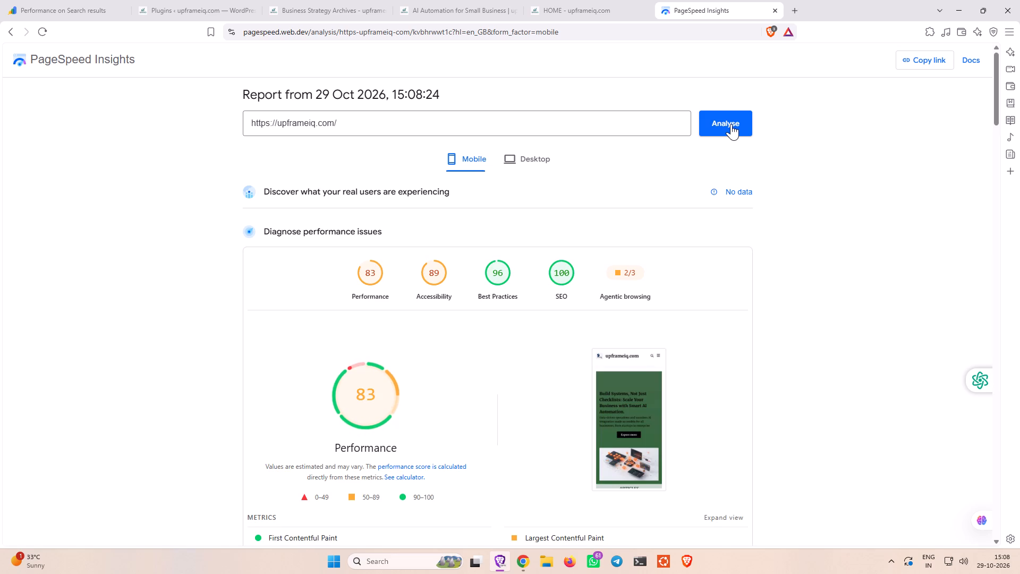
# Review the mobile PageSpeed report for upframeiq.com, covering performance metrics, insights, diagnostics, accessibility, best practices, SEO and agentic browsing.
pyautogui.scroll(-3, 725, 171)
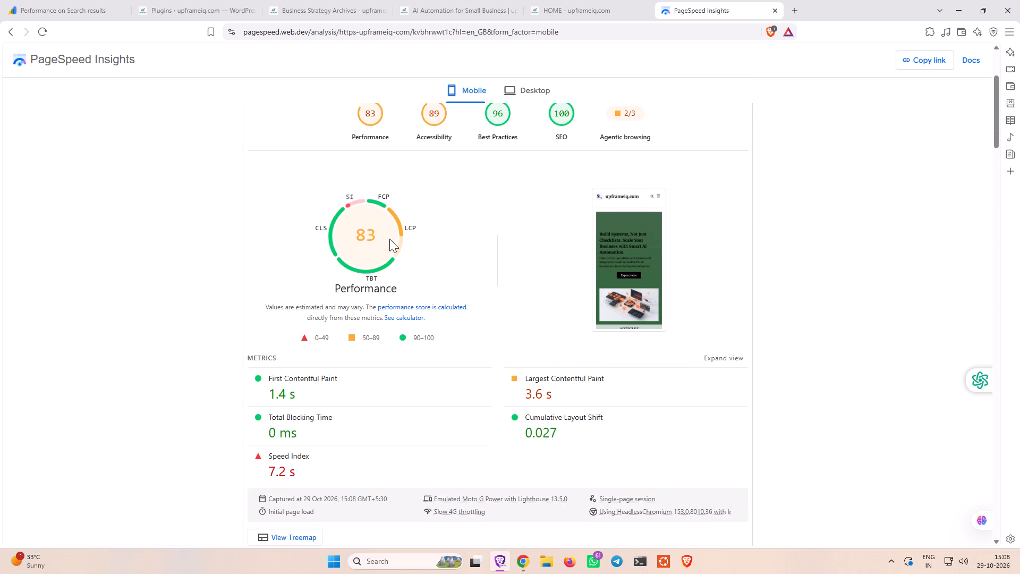
pyautogui.scroll(-2, 389, 239)
pyautogui.scroll(-3, 571, 295)
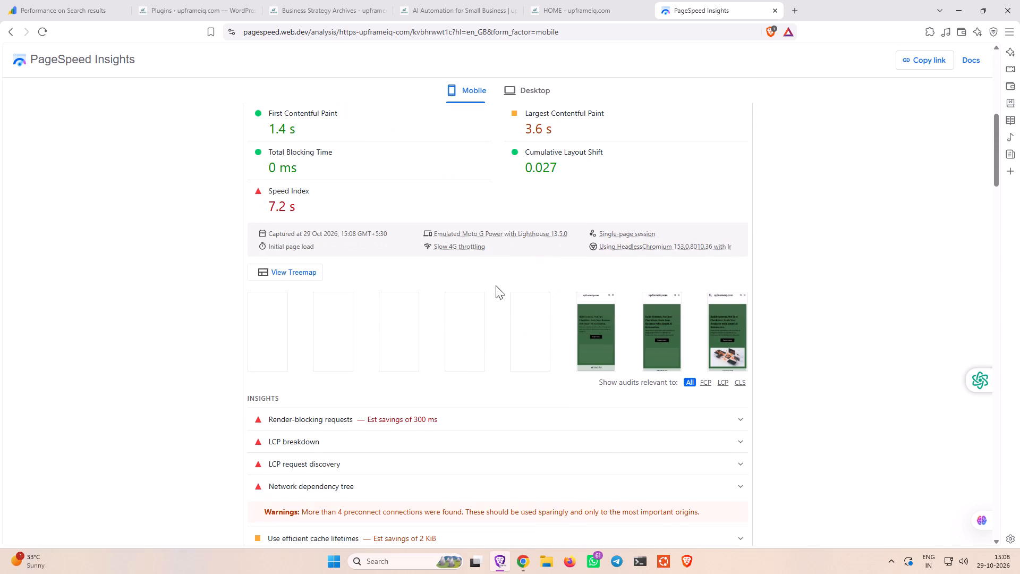
pyautogui.scroll(2, 339, 321)
pyautogui.scroll(4, 299, 293)
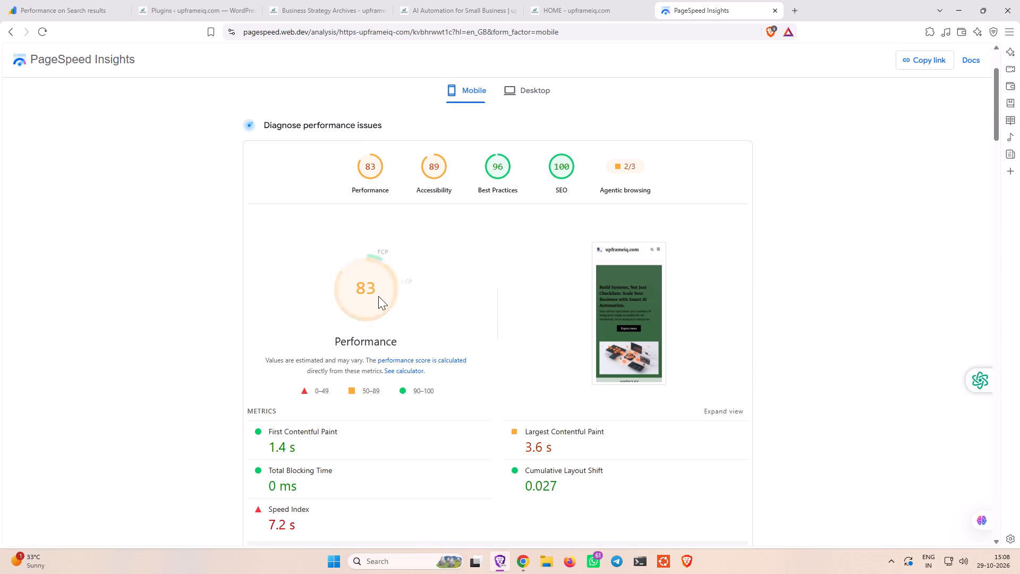
pyautogui.scroll(-2, 379, 296)
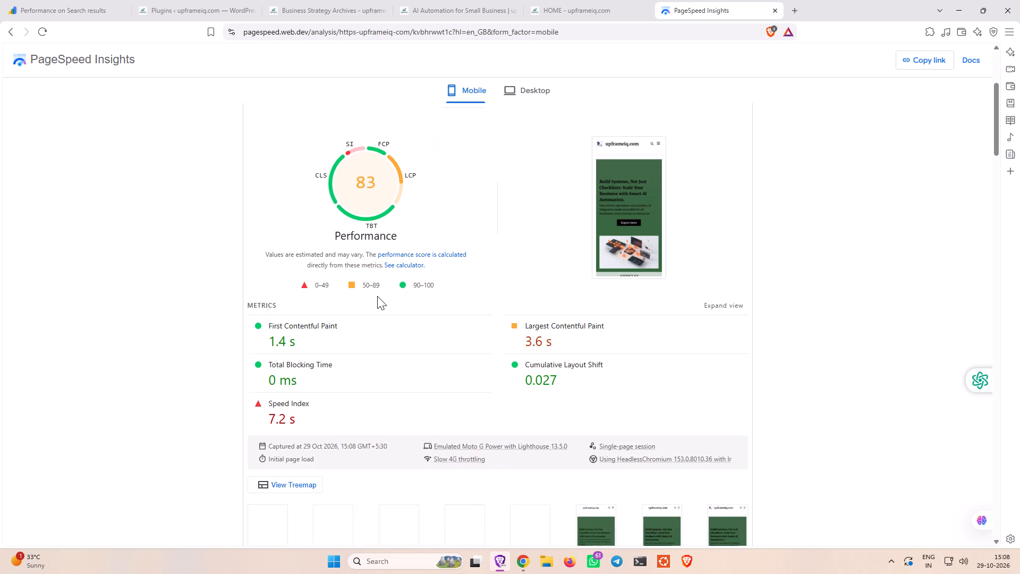
pyautogui.scroll(-6, 321, 293)
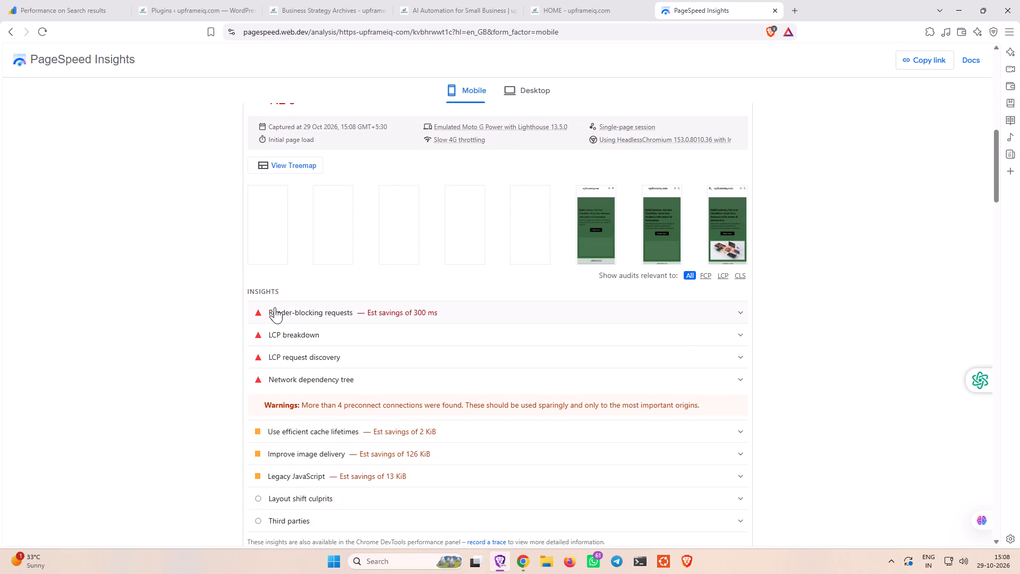
pyautogui.scroll(-6, 307, 251)
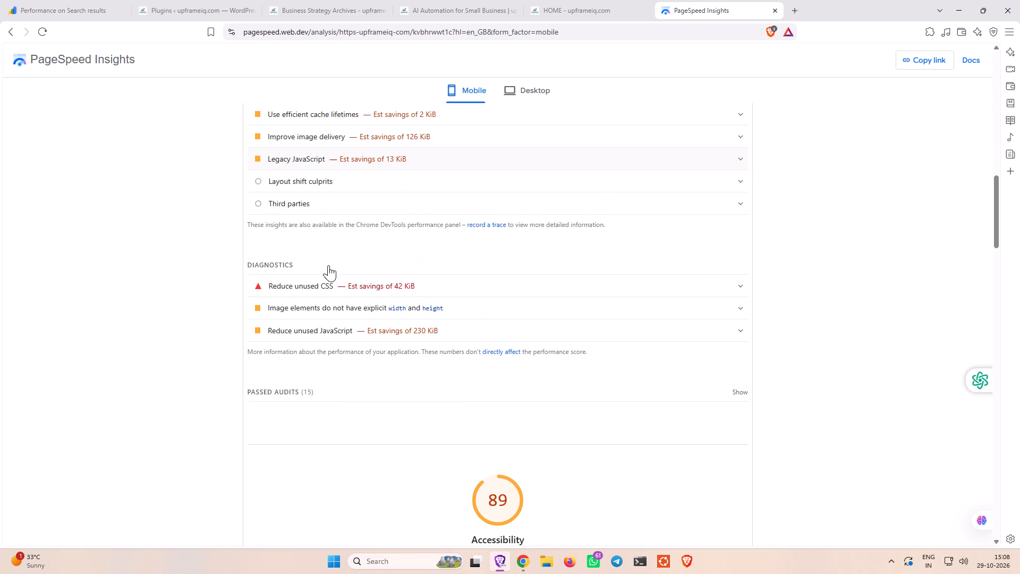
pyautogui.scroll(-2, 348, 284)
pyautogui.scroll(-3, 368, 232)
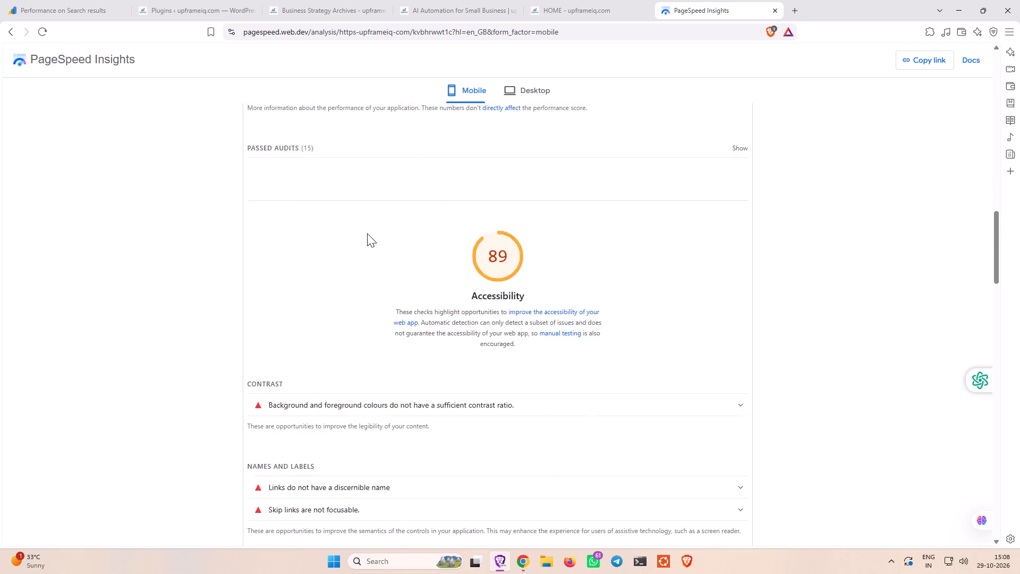
pyautogui.scroll(-16, 367, 233)
pyautogui.scroll(4, 365, 234)
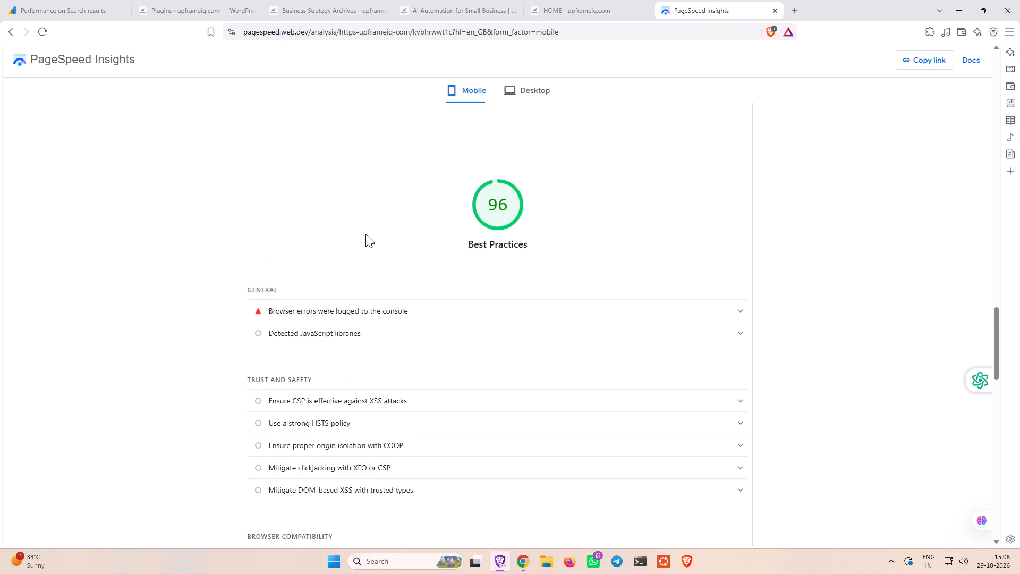
pyautogui.scroll(-9, 365, 234)
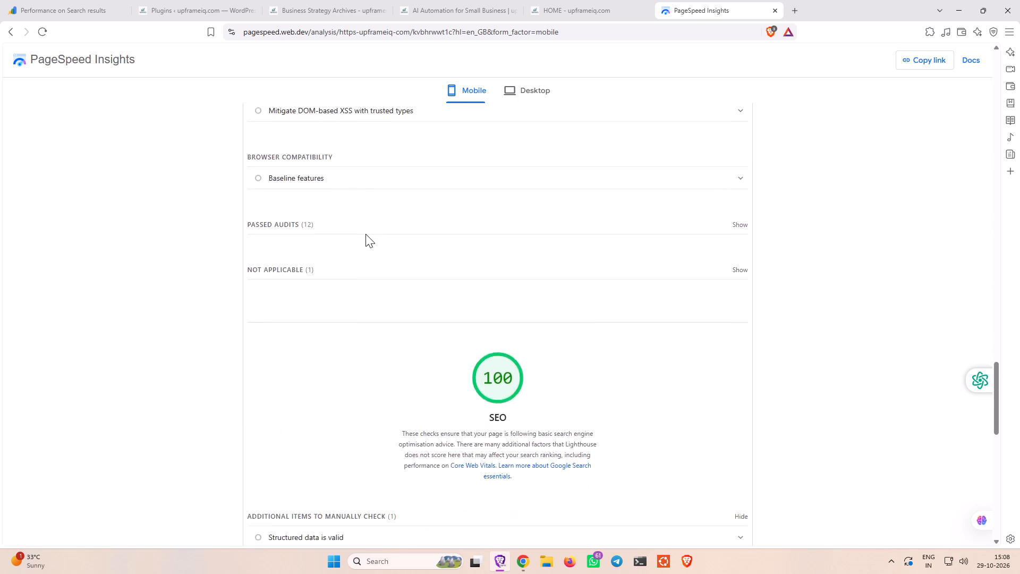
pyautogui.scroll(-4, 326, 303)
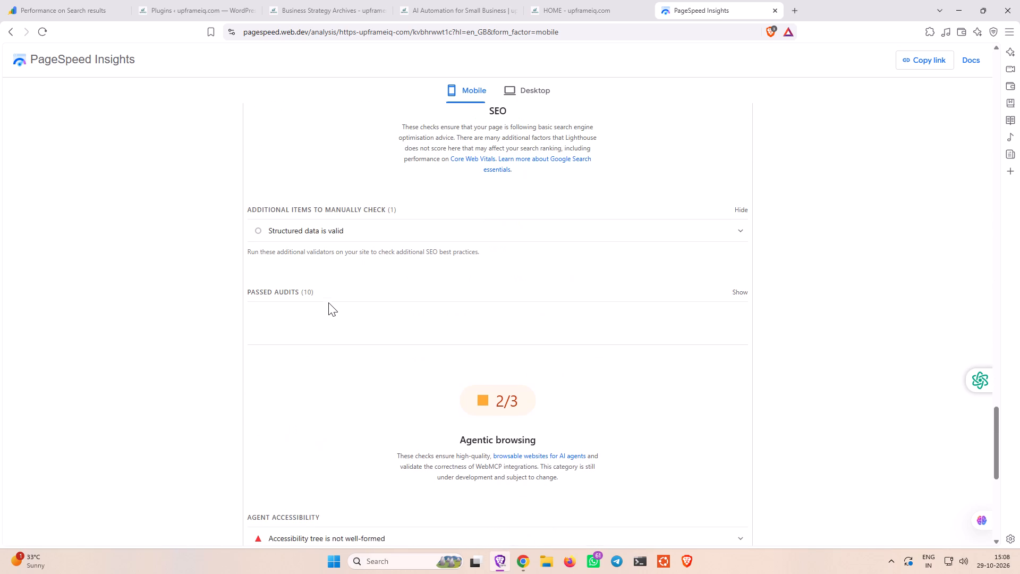
pyautogui.scroll(-7, 328, 302)
pyautogui.scroll(12, 328, 302)
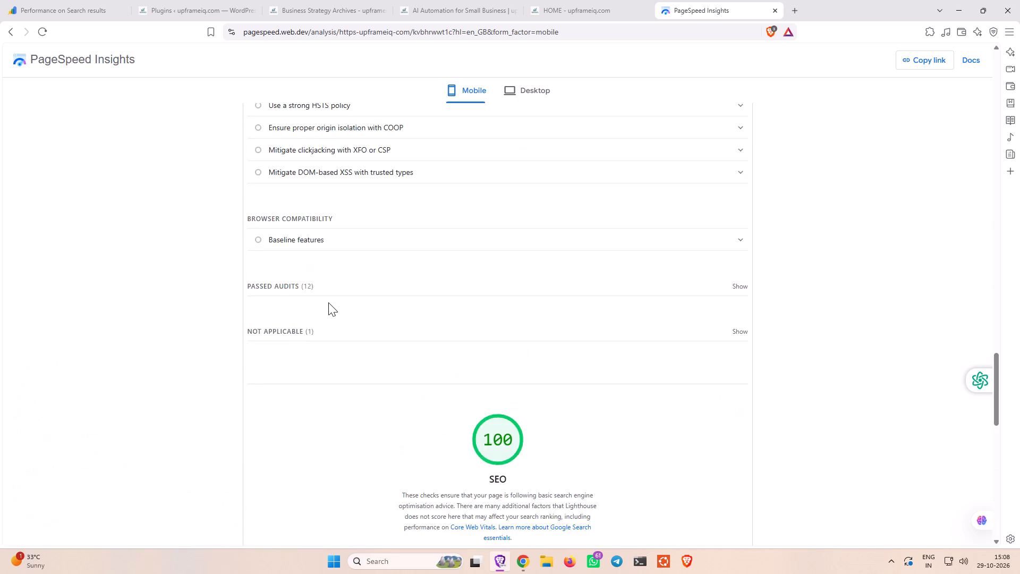
pyautogui.scroll(20, 328, 302)
pyautogui.scroll(14, 328, 302)
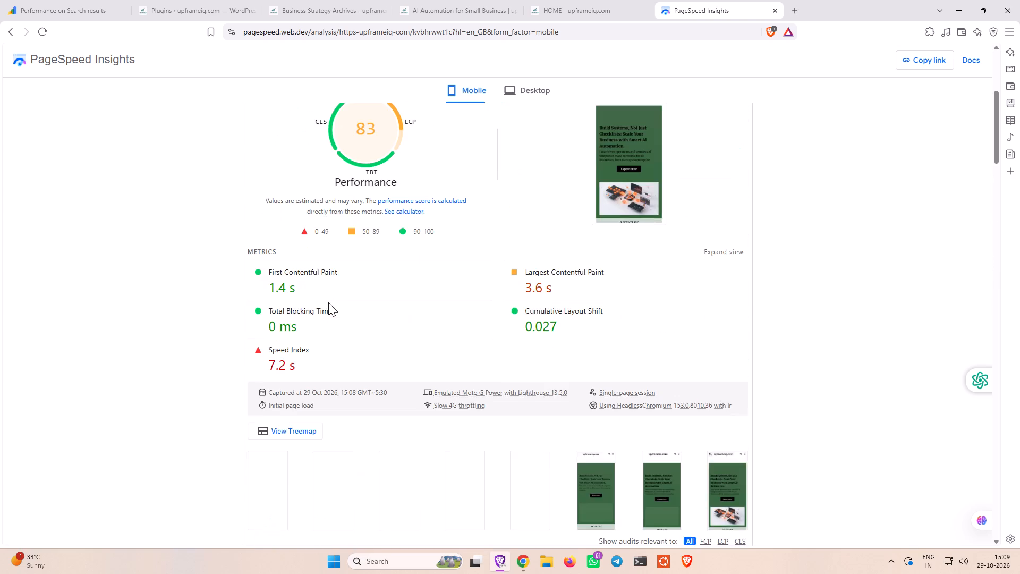
pyautogui.scroll(12, 328, 302)
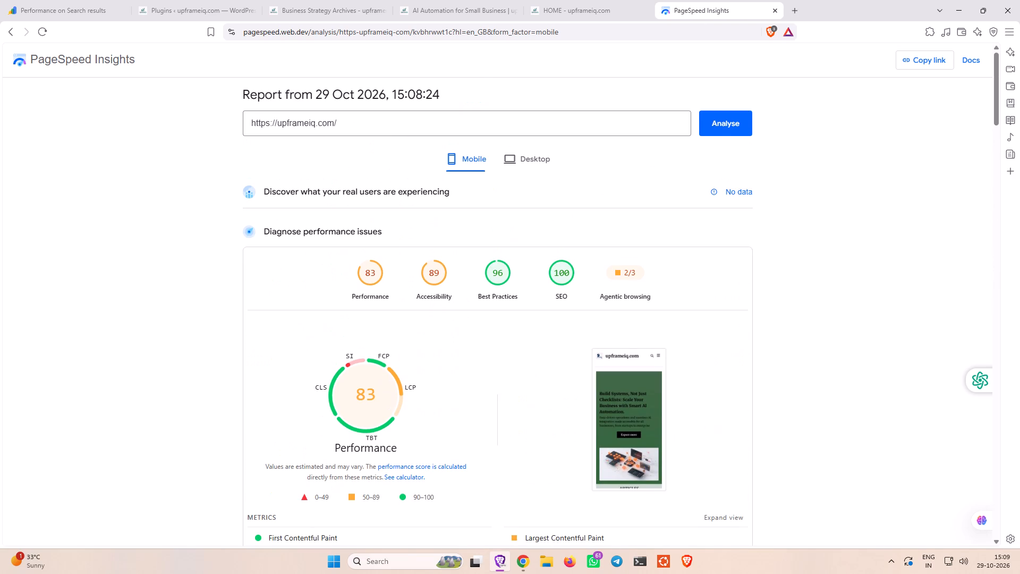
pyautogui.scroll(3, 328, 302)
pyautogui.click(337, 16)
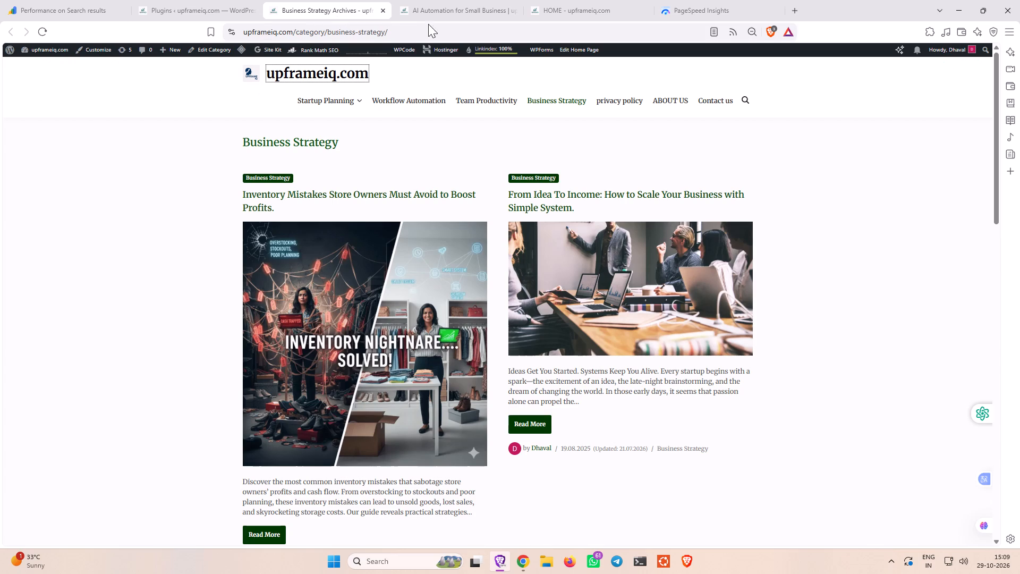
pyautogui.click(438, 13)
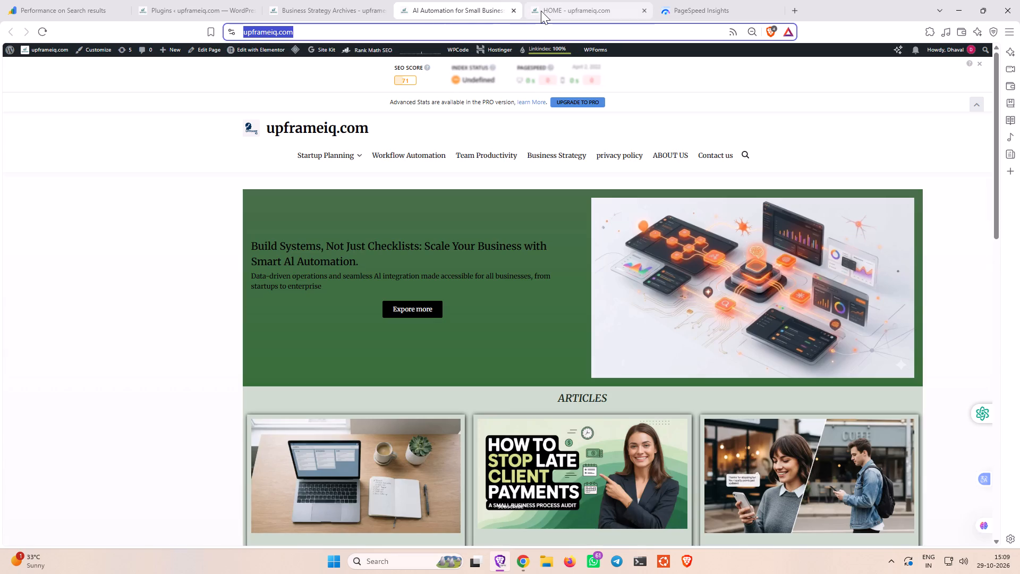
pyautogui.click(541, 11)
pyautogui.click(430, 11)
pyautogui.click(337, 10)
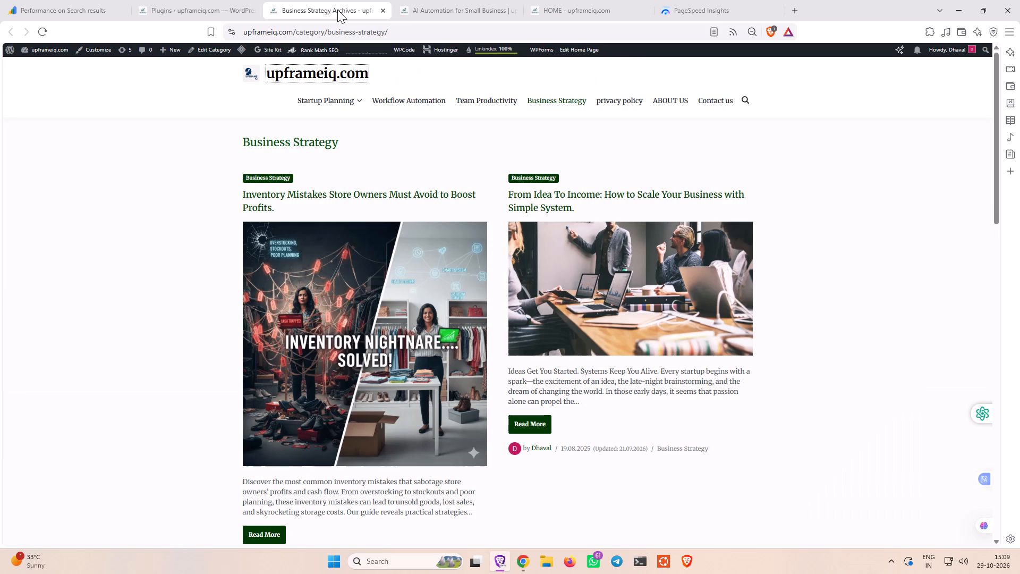
# Return to the WordPress admin and check the Homepage section of Rank Math's Titles & Meta settings.
pyautogui.click(230, 11)
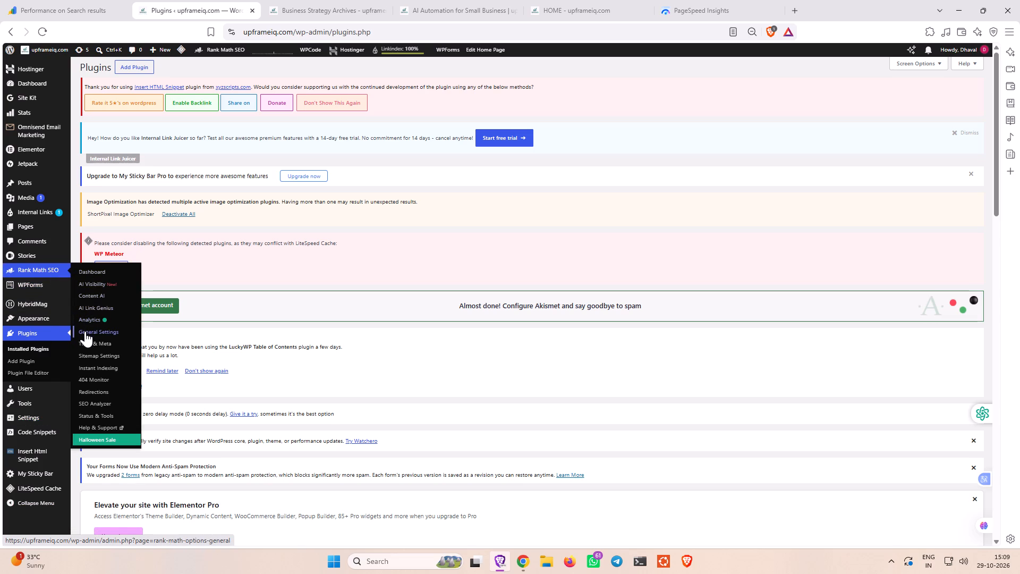
pyautogui.click(88, 344)
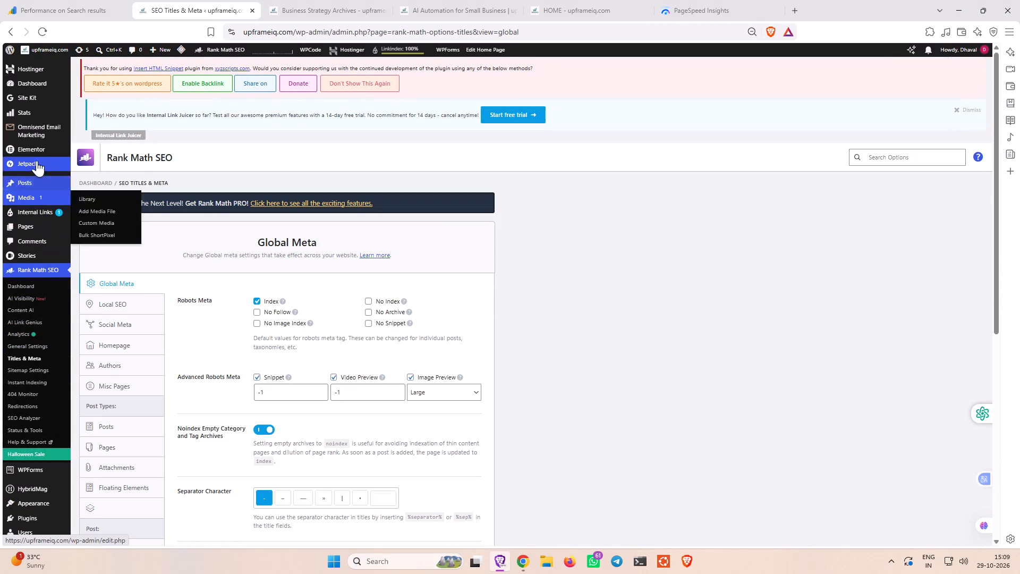
pyautogui.scroll(-3, 165, 362)
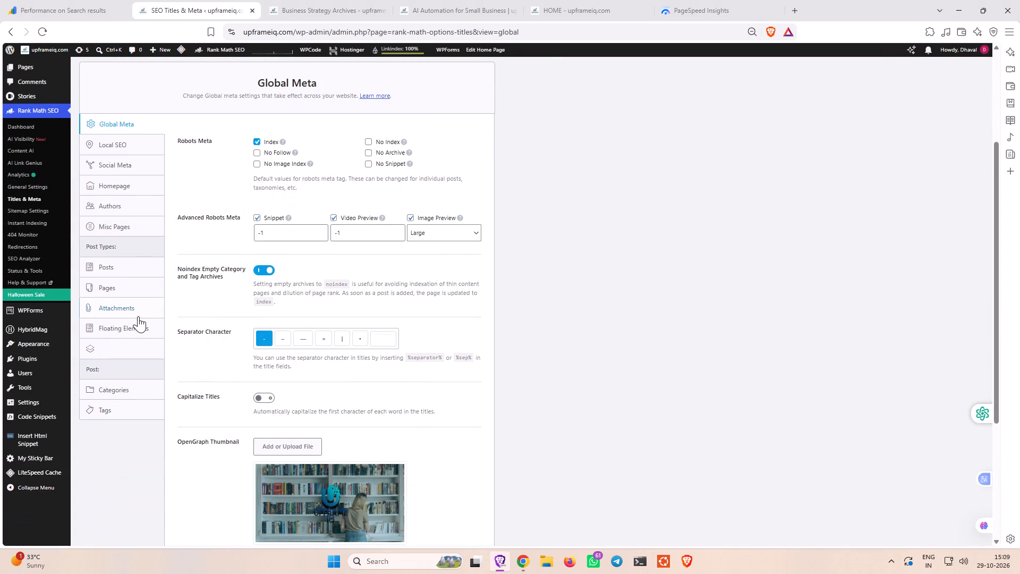
pyautogui.click(131, 188)
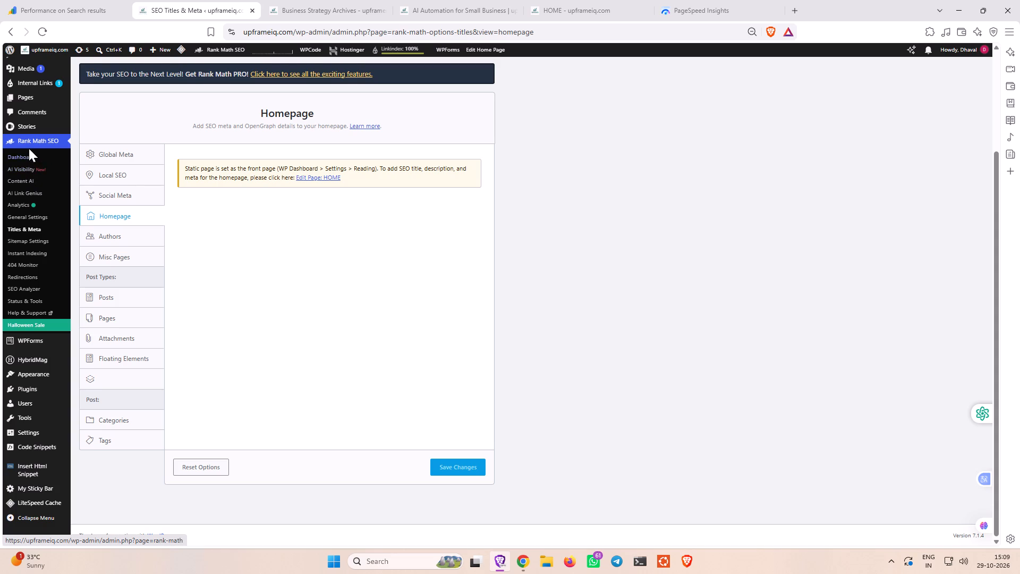
# Go through the WordPress dashboard to the Reading settings and check the static homepage and posts page choices.
pyautogui.scroll(3, 29, 153)
pyautogui.click(23, 285)
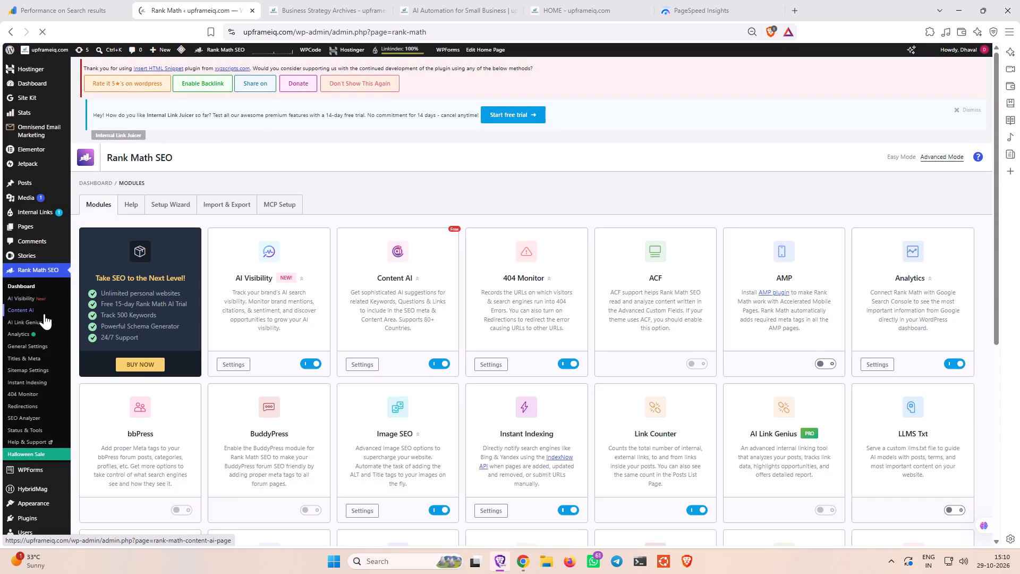
pyautogui.scroll(2, 36, 296)
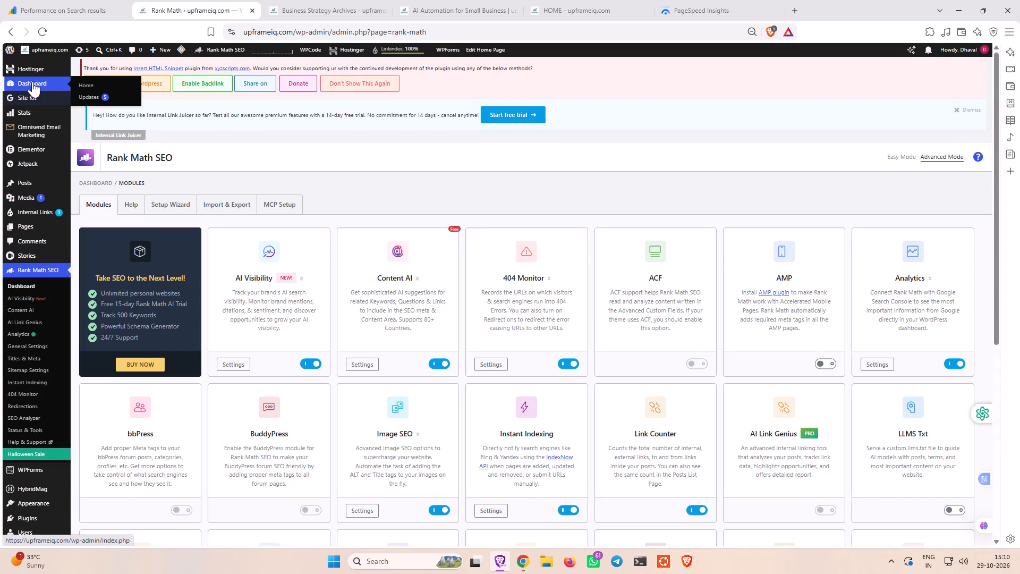
pyautogui.click(83, 86)
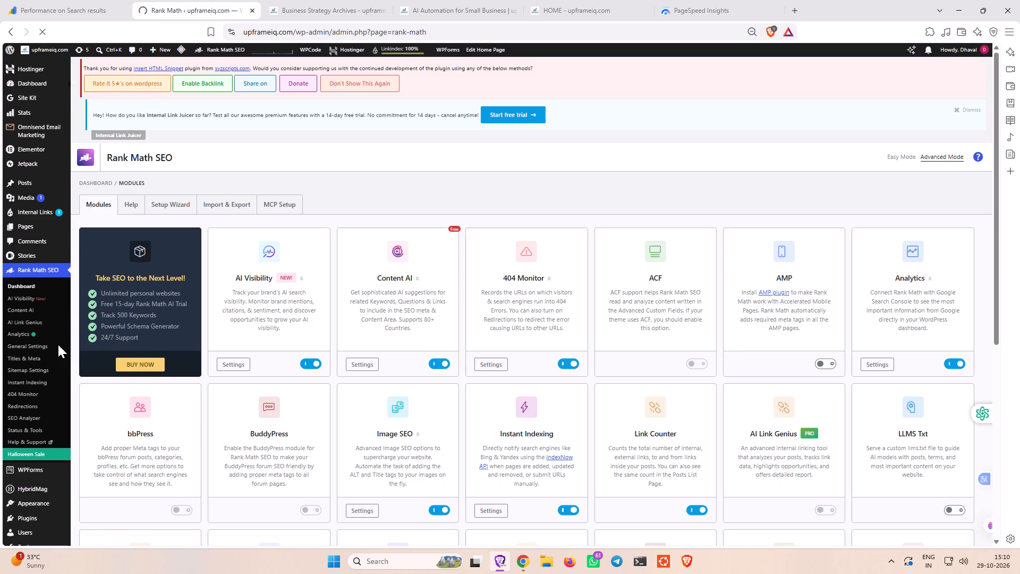
pyautogui.scroll(-2, 59, 364)
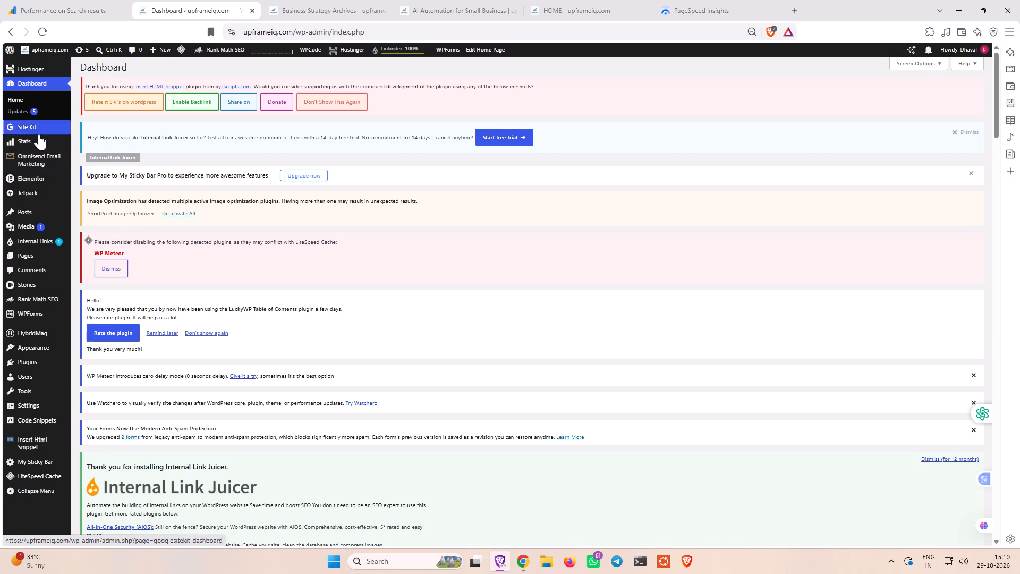
pyautogui.scroll(2, 42, 136)
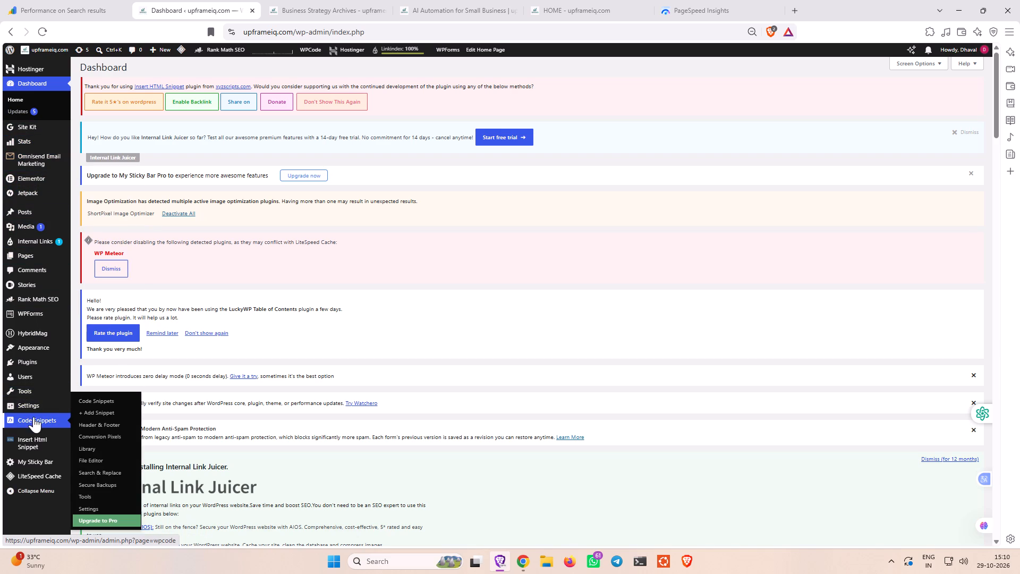
pyautogui.click(81, 412)
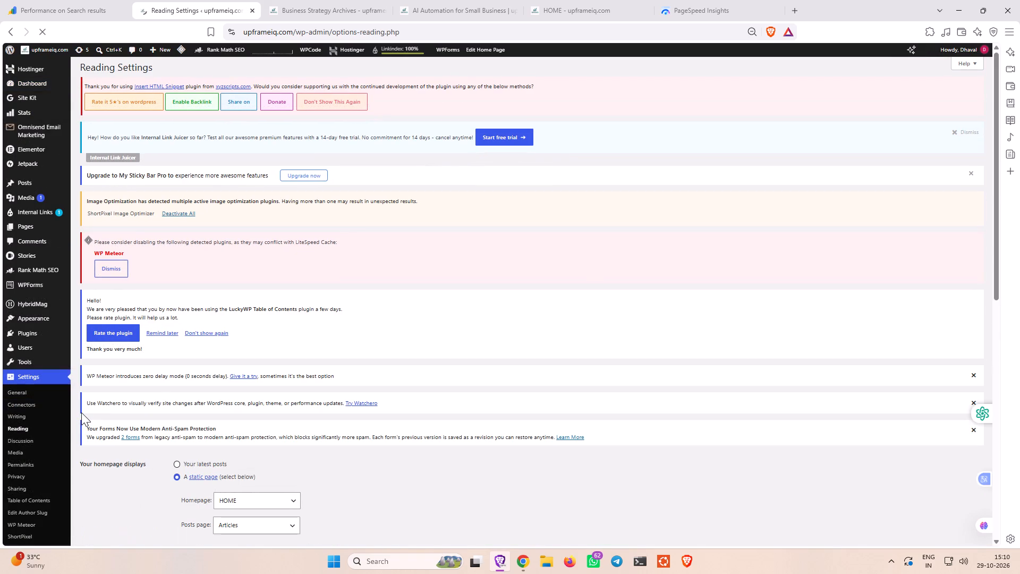
pyautogui.scroll(-3, 154, 474)
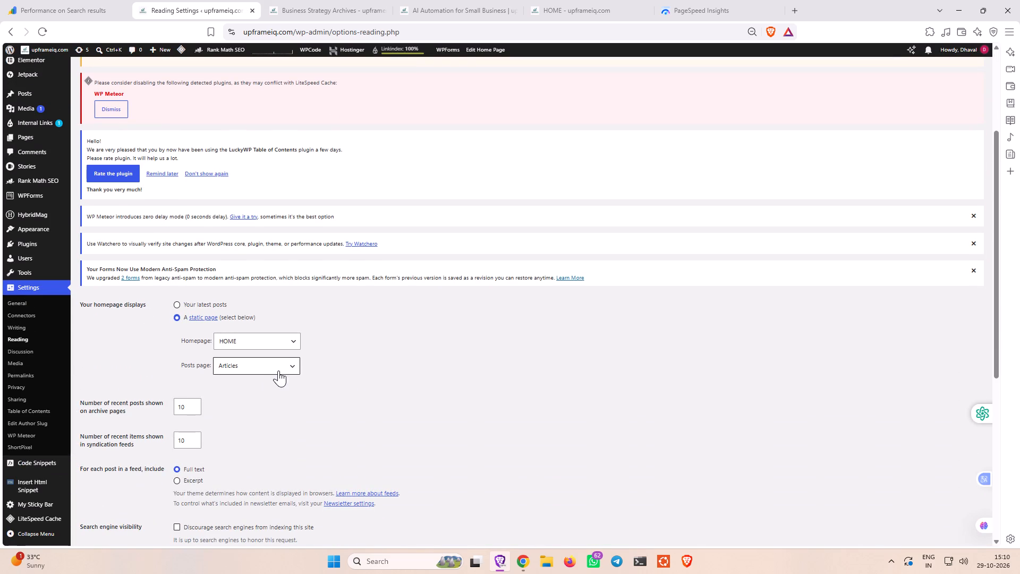
pyautogui.click(294, 367)
pyautogui.click(294, 367)
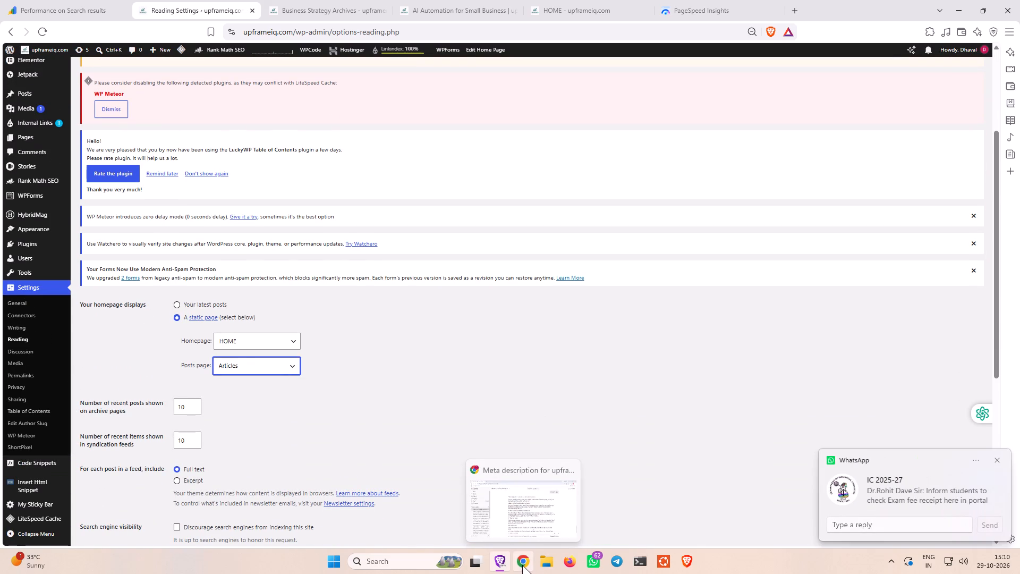